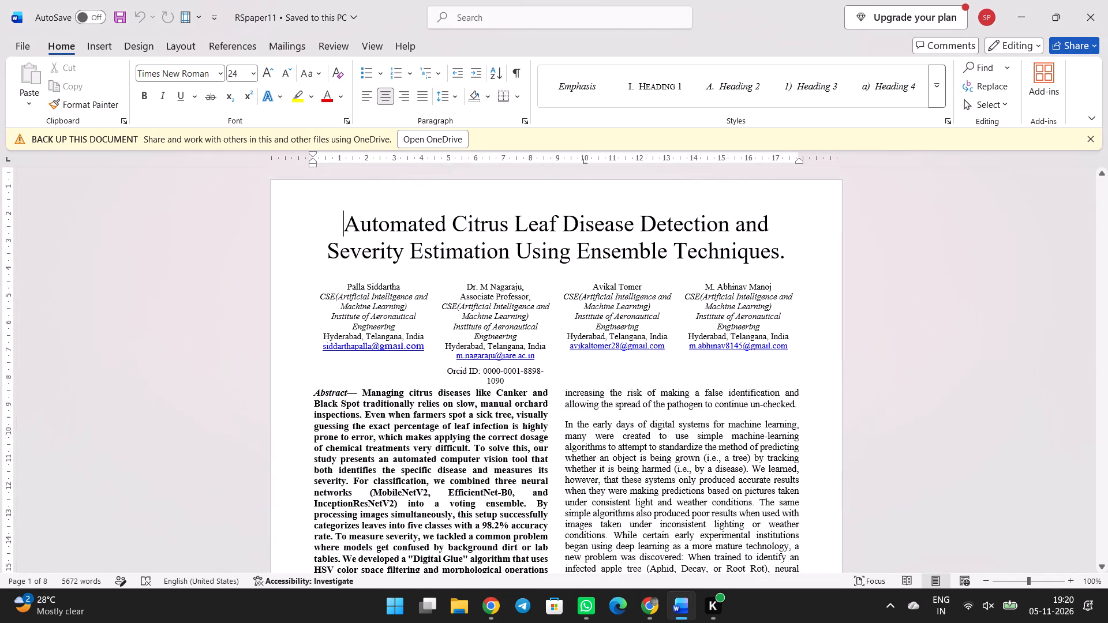
{"action": "scroll", "coordinate": [514, 416], "scroll_direction": "down", "scroll_amount": 3}
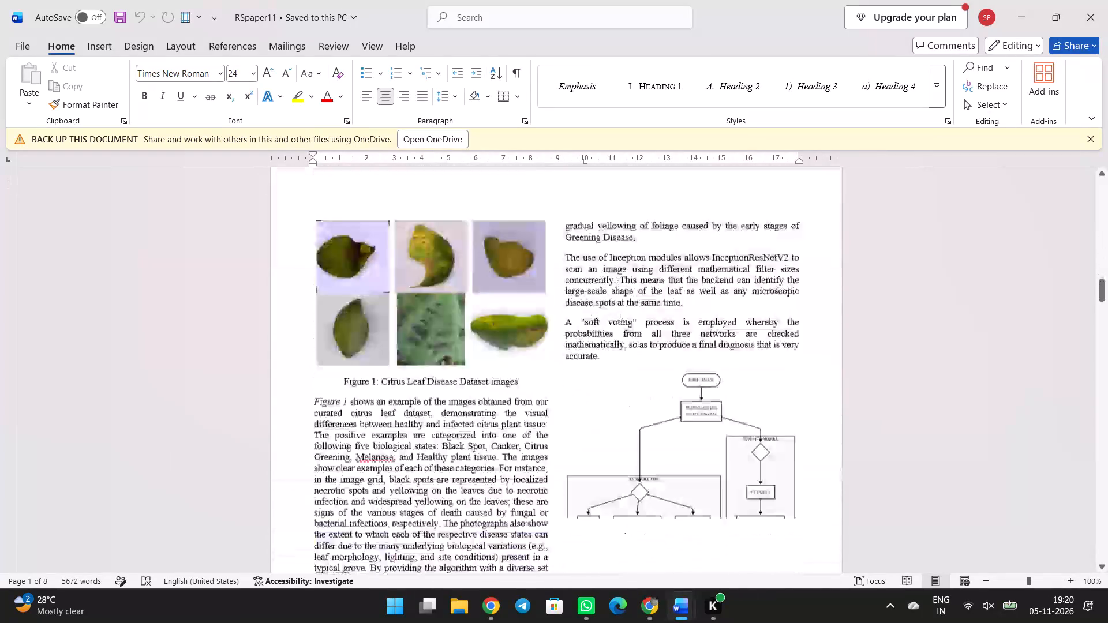
{"action": "scroll", "coordinate": [514, 416], "scroll_direction": "down", "scroll_amount": 2}
{"action": "scroll", "coordinate": [514, 416], "scroll_direction": "up", "scroll_amount": 1}
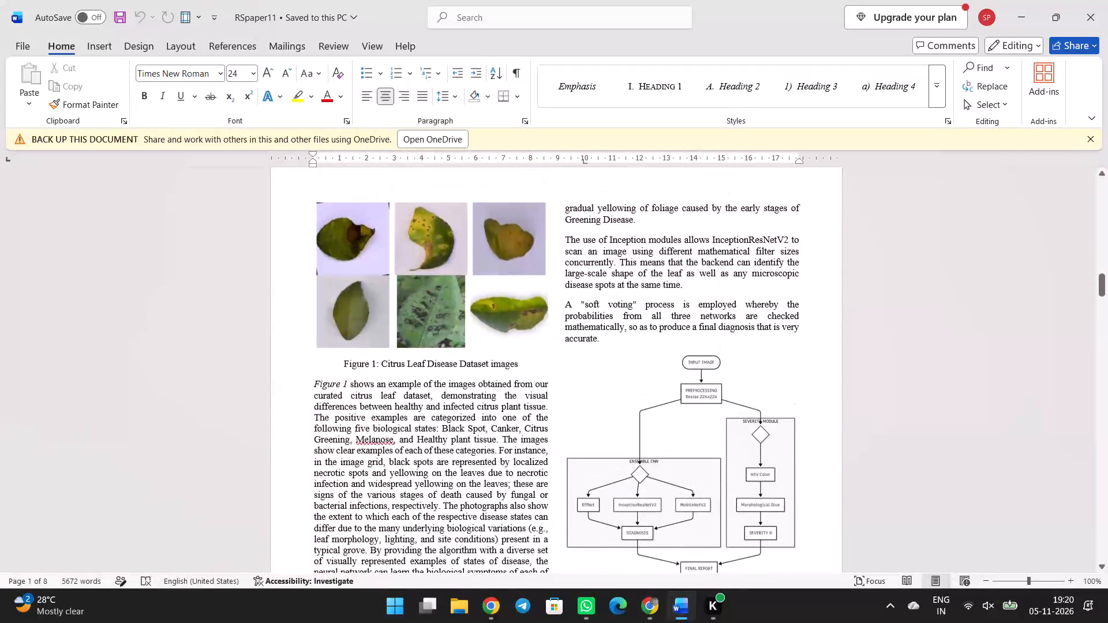
{"action": "scroll", "coordinate": [514, 416], "scroll_direction": "up", "scroll_amount": 1}
{"action": "left_click", "coordinate": [461, 351]}
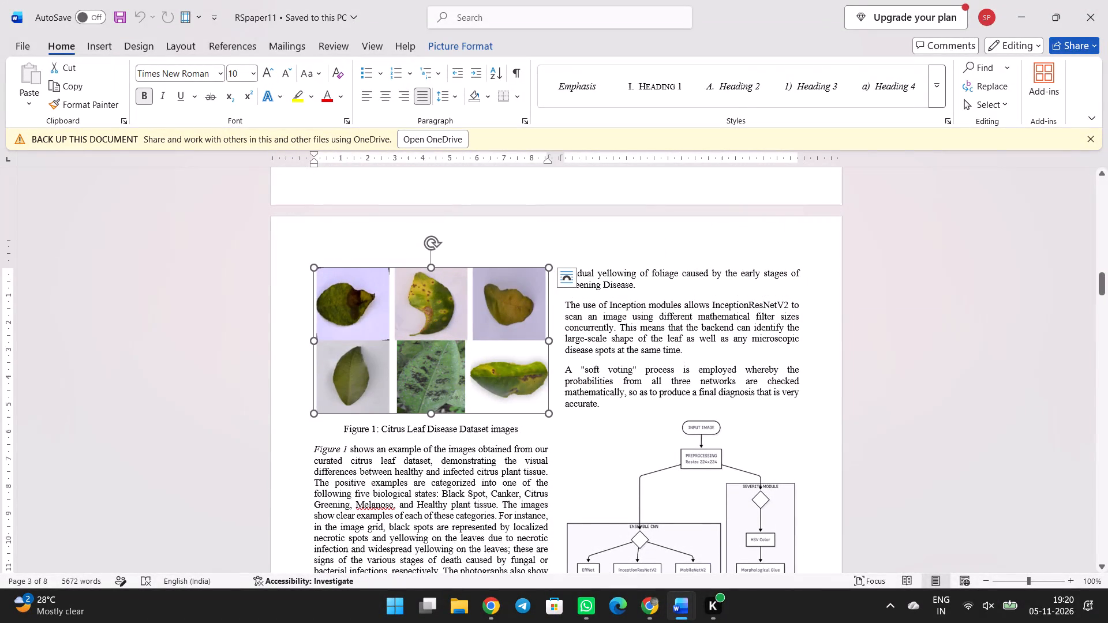
{"action": "key", "text": "ctrl+c"}
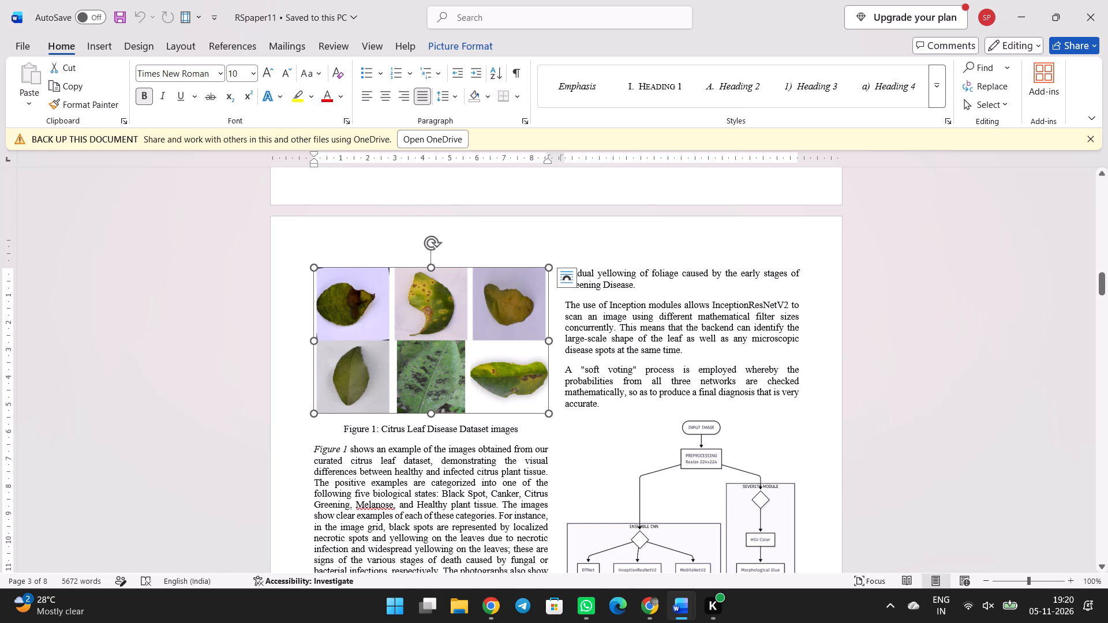
Paste the six-leaf picture into Springer_Formatted_Paper_12pages on a new line at the end of Section 3.1, after "eliminate any background bias.".
{"action": "key", "text": "alt+Tab"}
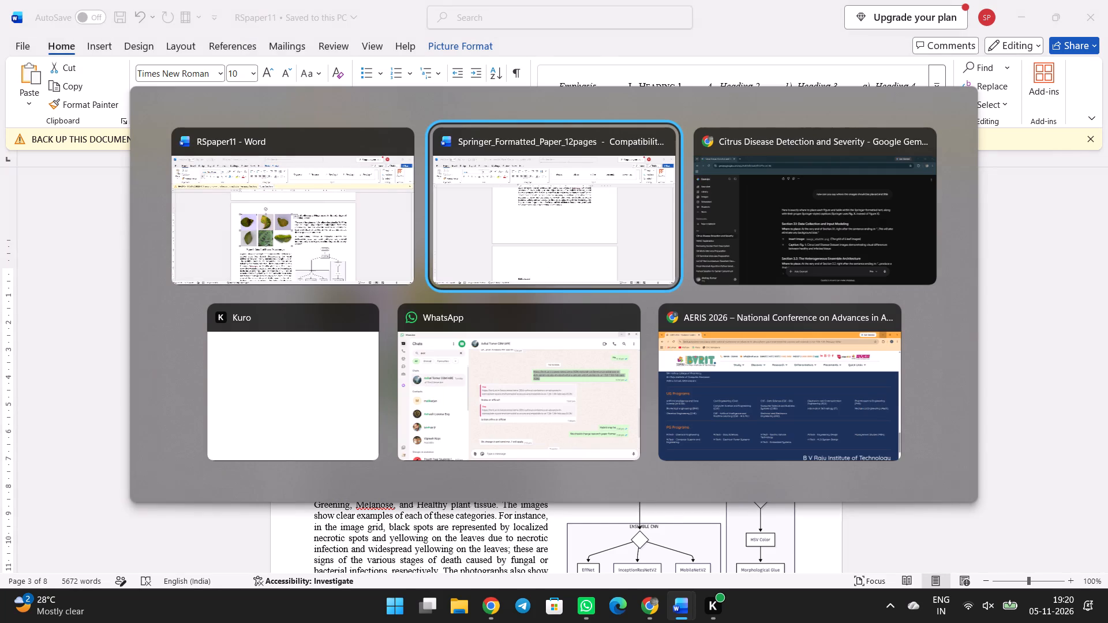
{"action": "scroll", "coordinate": [447, 315], "scroll_direction": "up", "scroll_amount": 12}
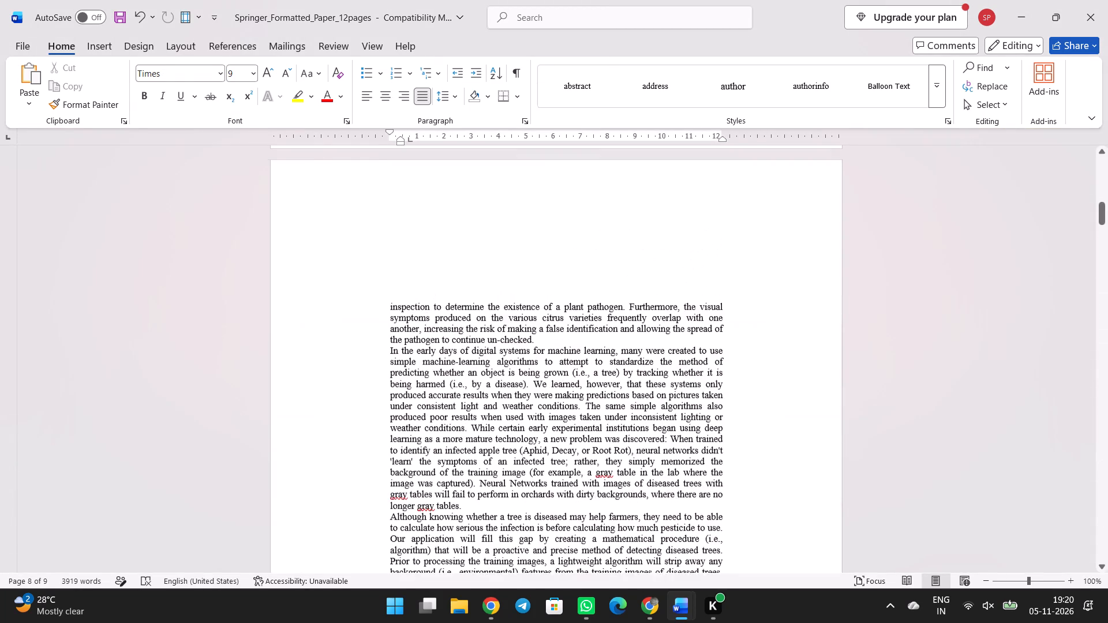
{"action": "scroll", "coordinate": [447, 315], "scroll_direction": "down", "scroll_amount": 5}
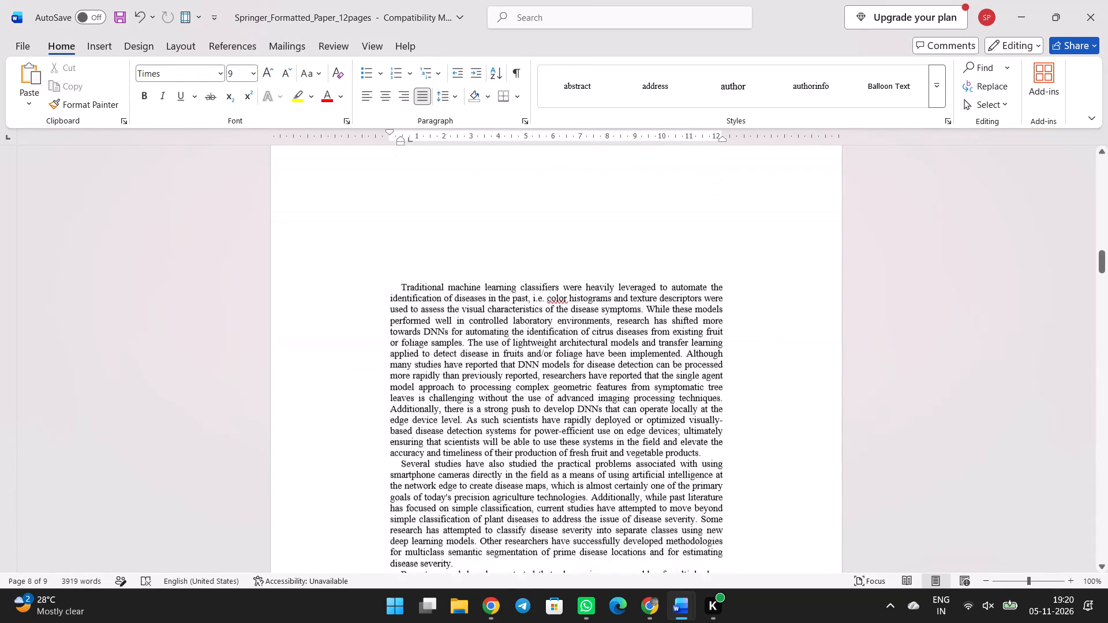
{"action": "scroll", "coordinate": [447, 315], "scroll_direction": "down", "scroll_amount": 3}
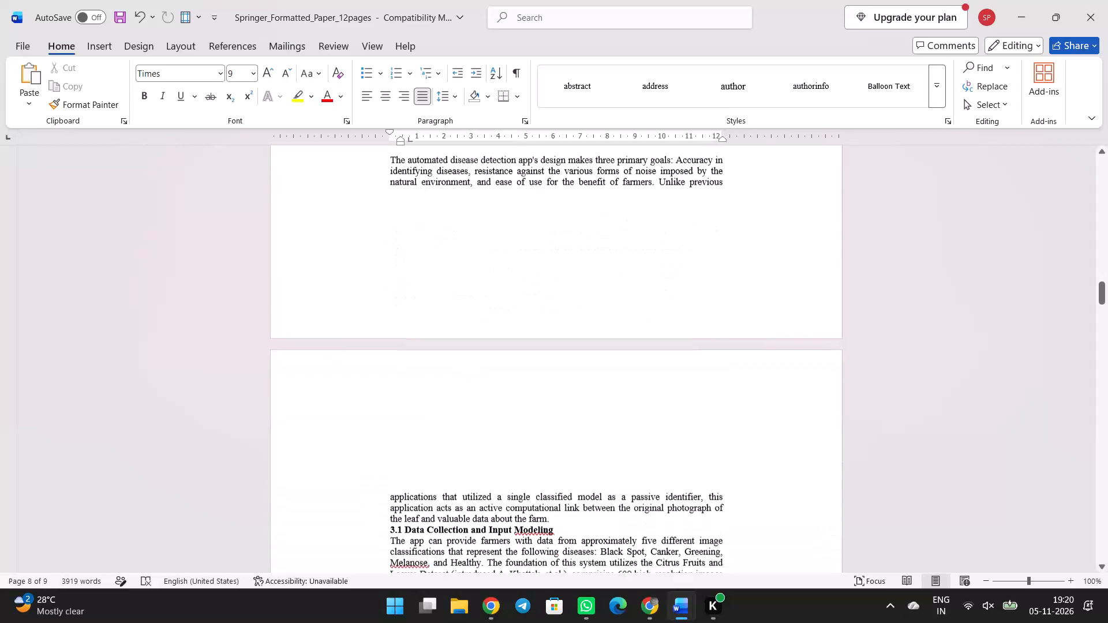
{"action": "scroll", "coordinate": [447, 315], "scroll_direction": "down", "scroll_amount": 2}
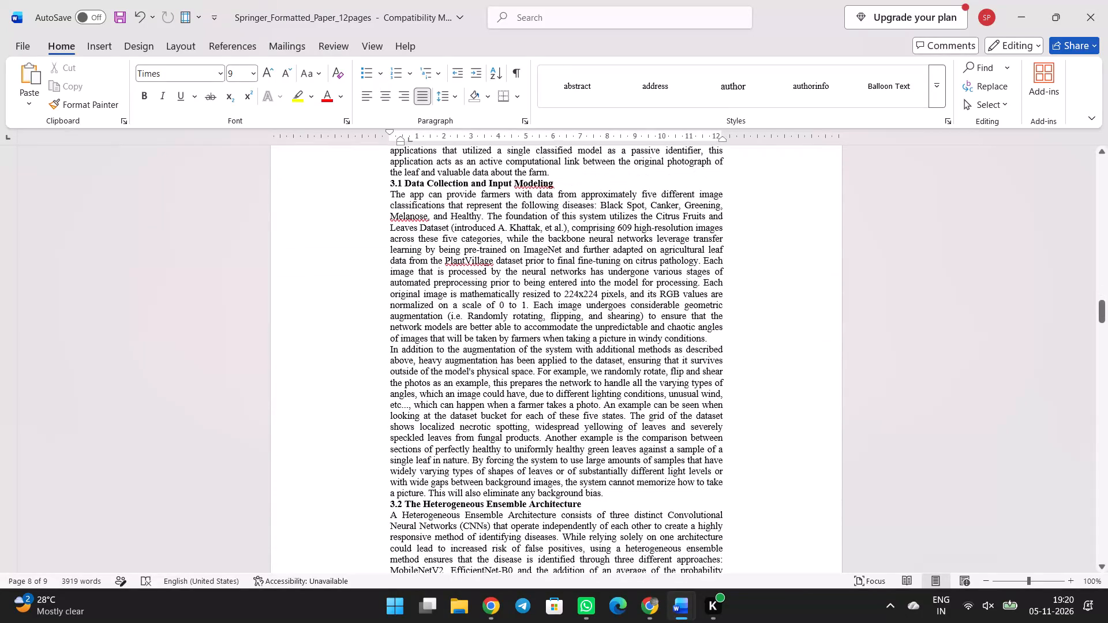
{"action": "left_click", "coordinate": [612, 494]}
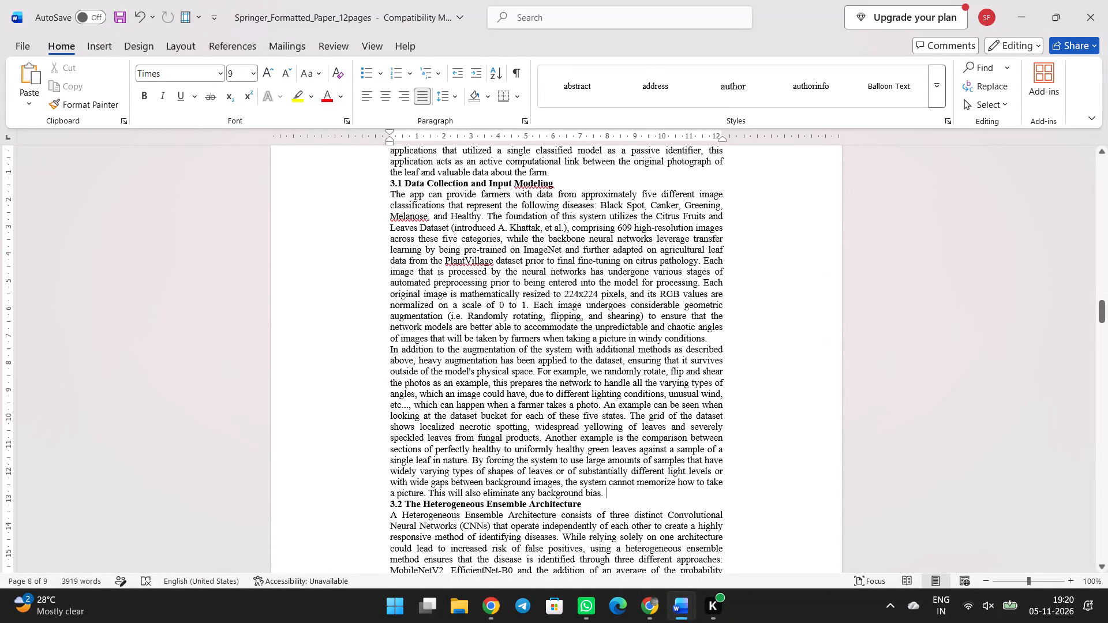
{"action": "key", "text": "Return"}
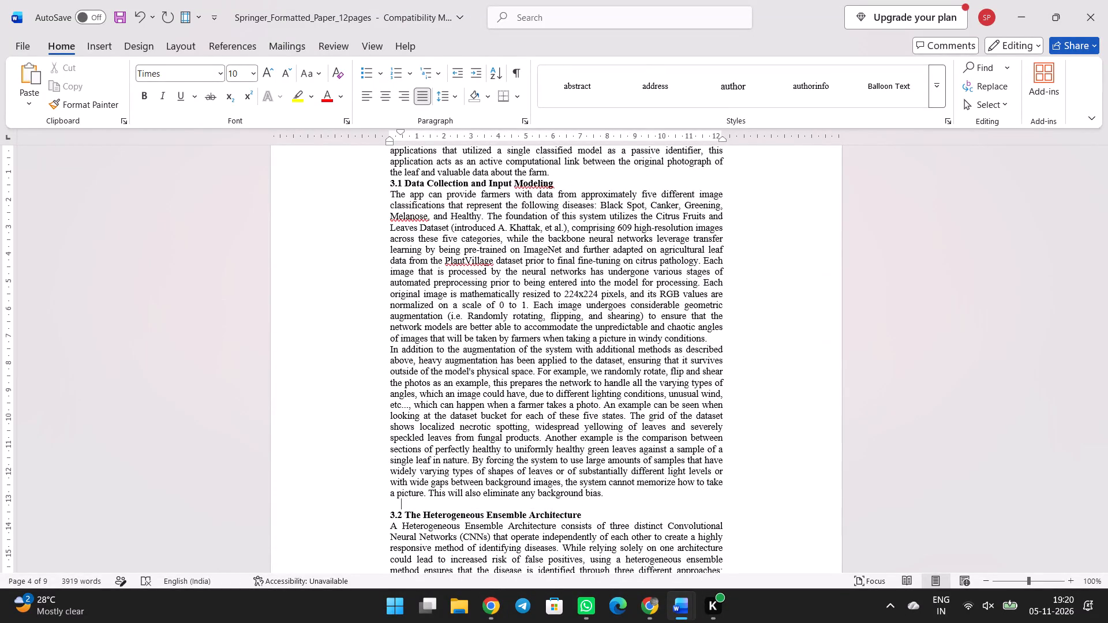
{"action": "key", "text": "ctrl+v"}
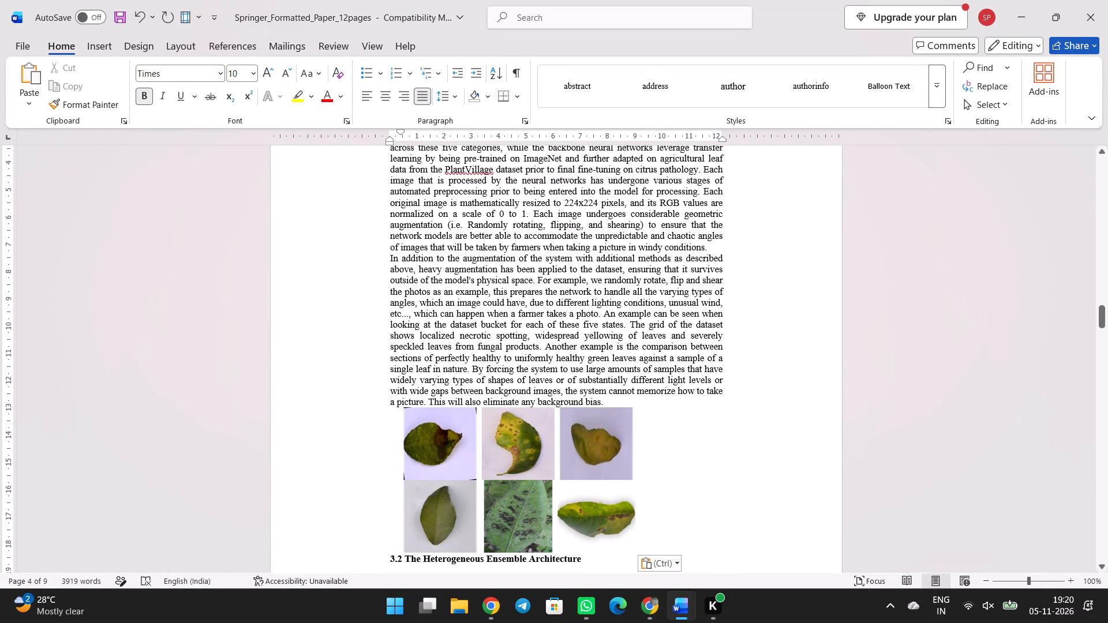
Compare the text and layout around Figure 1 in RSpaper11 with Section 3.1 of the Springer-formatted paper.
{"action": "key", "text": "alt+Tab"}
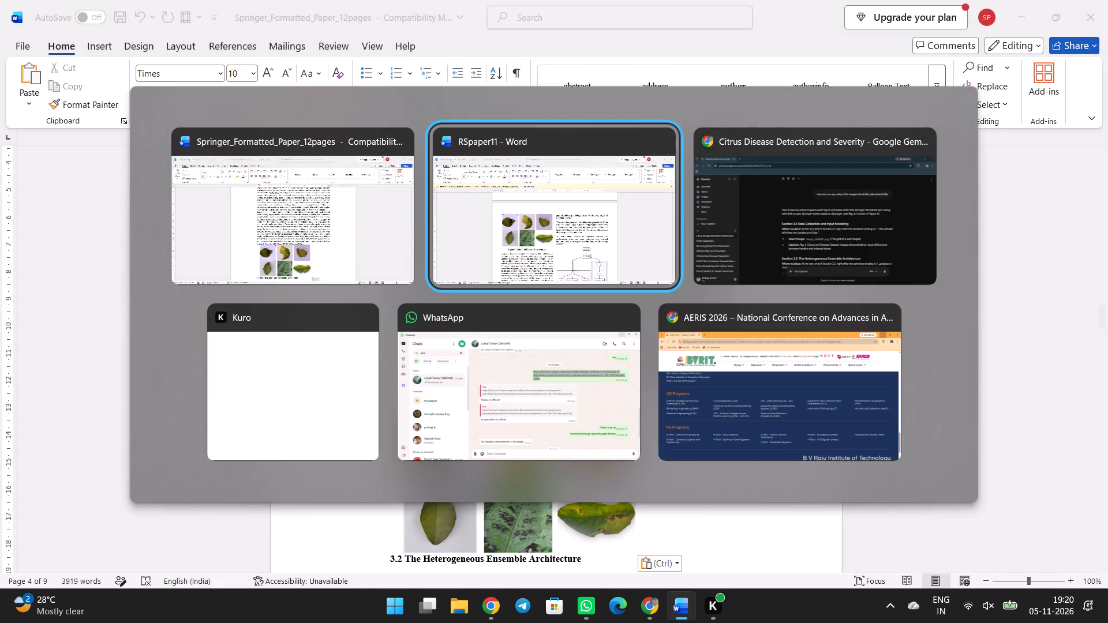
{"action": "scroll", "coordinate": [612, 494], "scroll_direction": "up", "scroll_amount": 2}
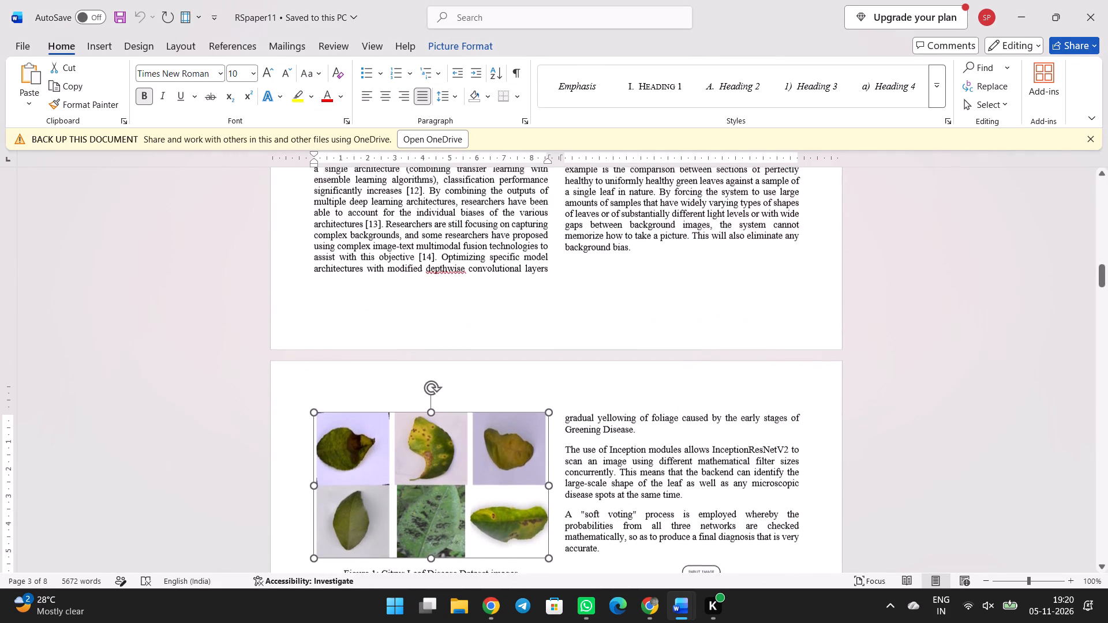
{"action": "scroll", "coordinate": [612, 494], "scroll_direction": "up", "scroll_amount": 3}
{"action": "scroll", "coordinate": [612, 494], "scroll_direction": "down", "scroll_amount": 1}
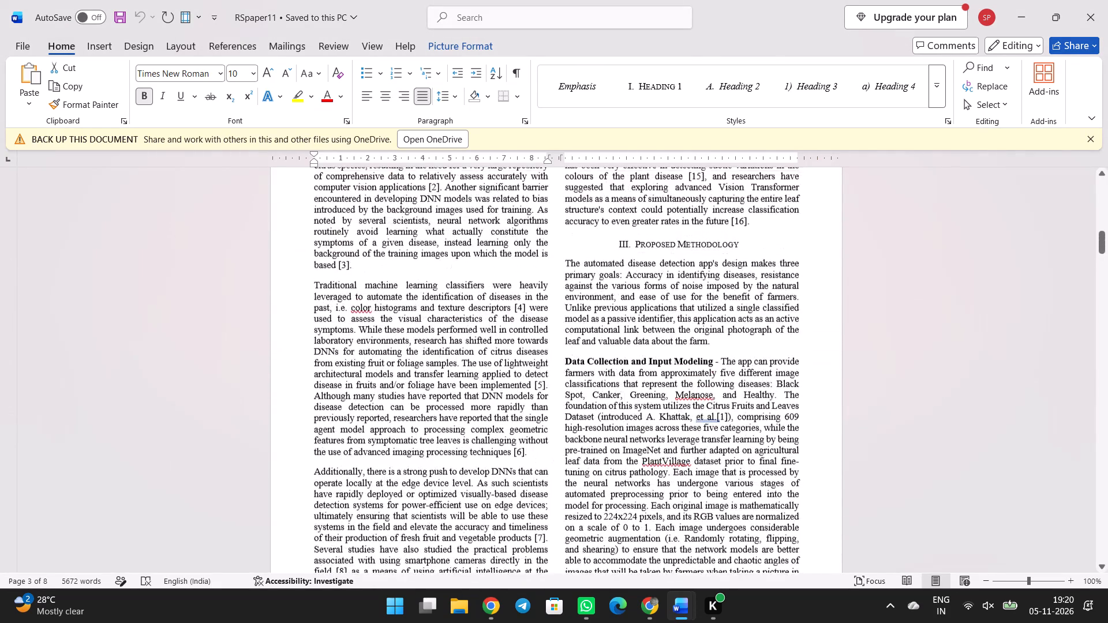
{"action": "scroll", "coordinate": [612, 494], "scroll_direction": "down", "scroll_amount": 3}
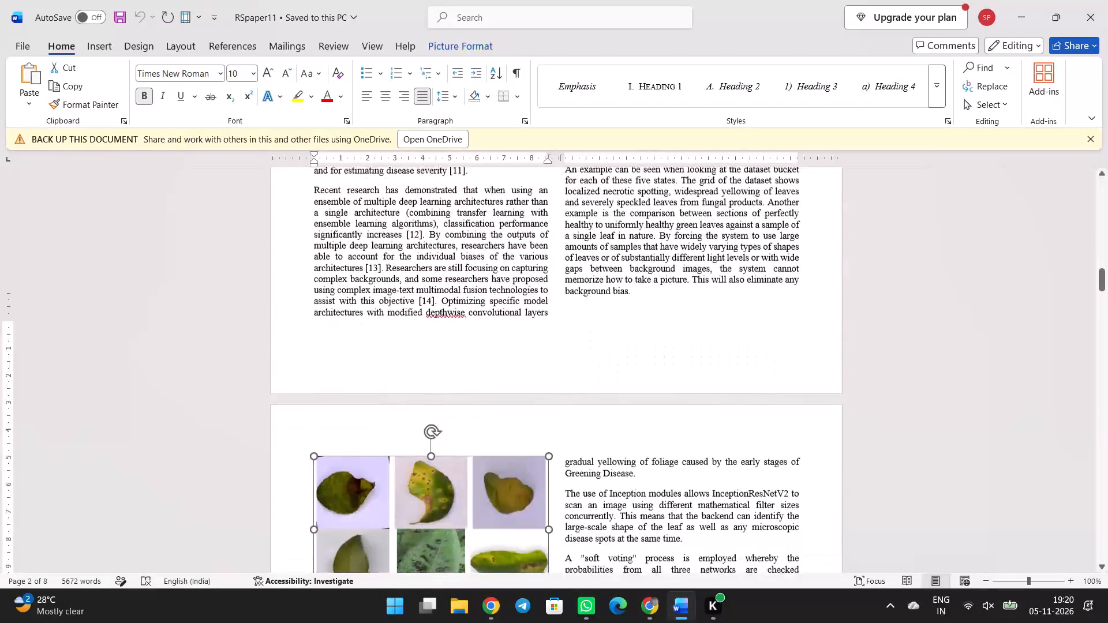
{"action": "scroll", "coordinate": [612, 494], "scroll_direction": "down", "scroll_amount": 2}
{"action": "scroll", "coordinate": [612, 494], "scroll_direction": "up", "scroll_amount": 1}
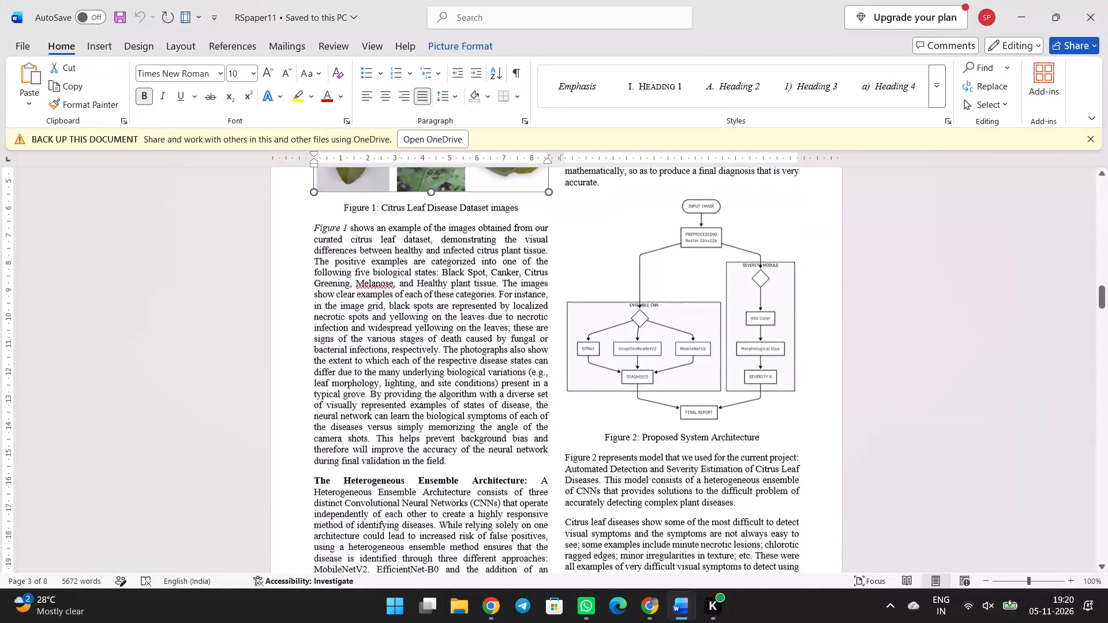
{"action": "scroll", "coordinate": [612, 494], "scroll_direction": "up", "scroll_amount": 1}
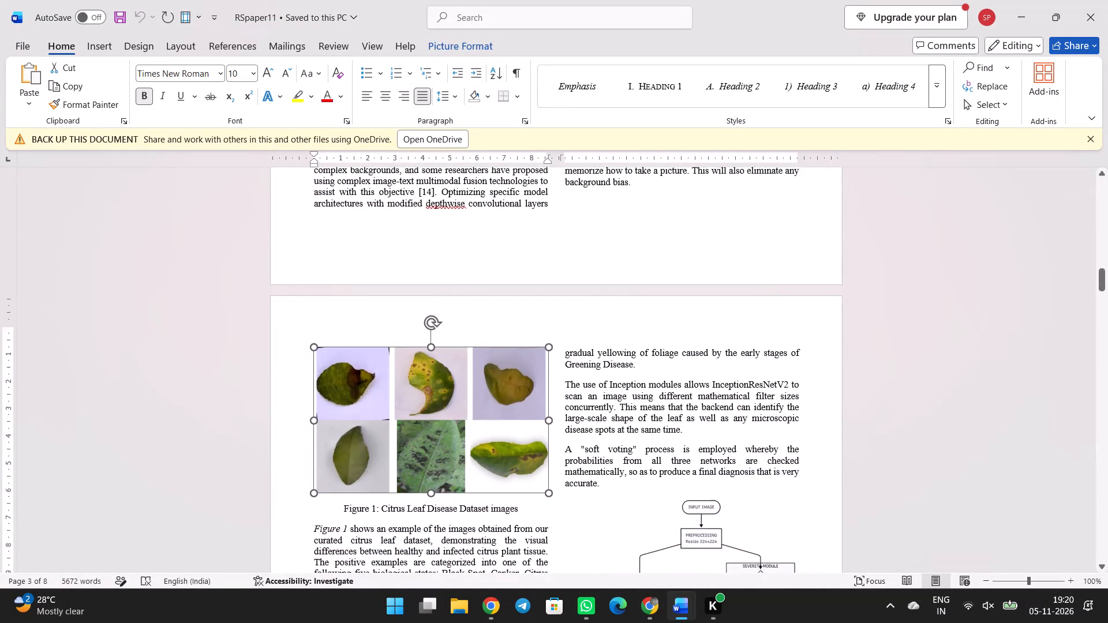
{"action": "key", "text": "alt+Tab"}
{"action": "scroll", "coordinate": [547, 468], "scroll_direction": "right", "scroll_amount": 1}
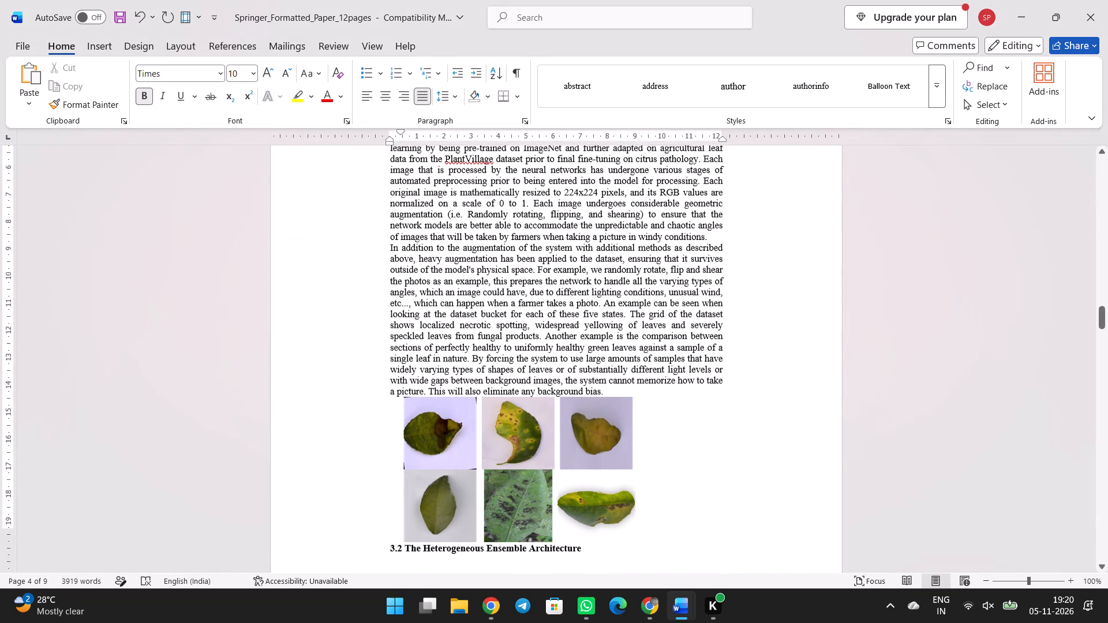
{"action": "scroll", "coordinate": [547, 468], "scroll_direction": "right", "scroll_amount": 1}
{"action": "scroll", "coordinate": [547, 468], "scroll_direction": "up", "scroll_amount": 1}
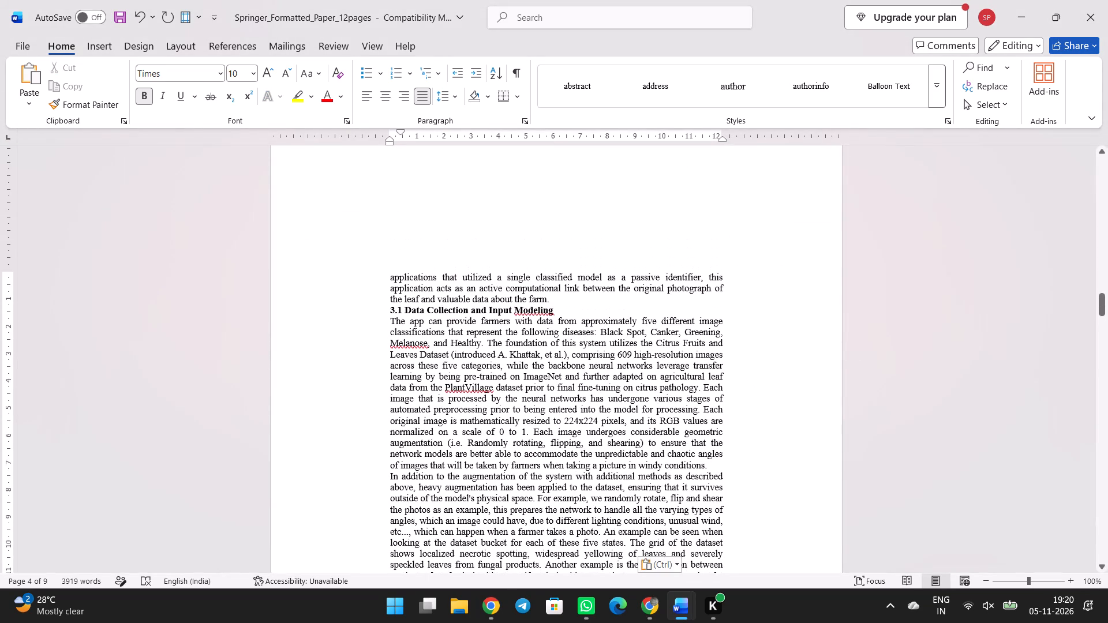
{"action": "key", "text": "alt+Tab"}
{"action": "scroll", "coordinate": [547, 468], "scroll_direction": "up", "scroll_amount": 1}
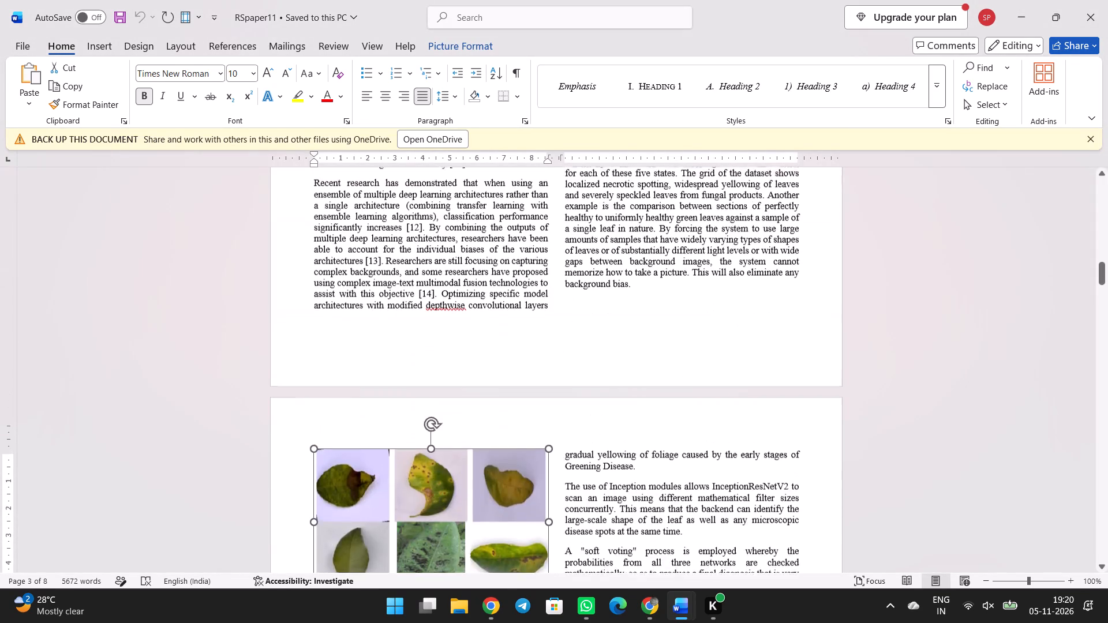
{"action": "scroll", "coordinate": [547, 468], "scroll_direction": "up", "scroll_amount": 2}
{"action": "scroll", "coordinate": [547, 468], "scroll_direction": "down", "scroll_amount": 1}
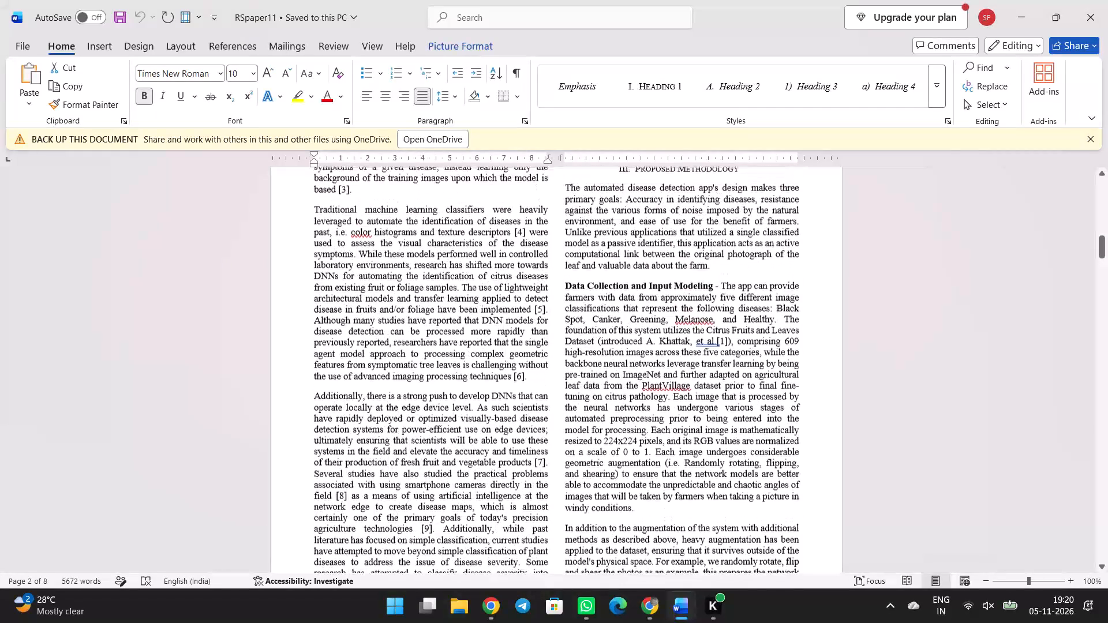
{"action": "scroll", "coordinate": [547, 468], "scroll_direction": "down", "scroll_amount": 3}
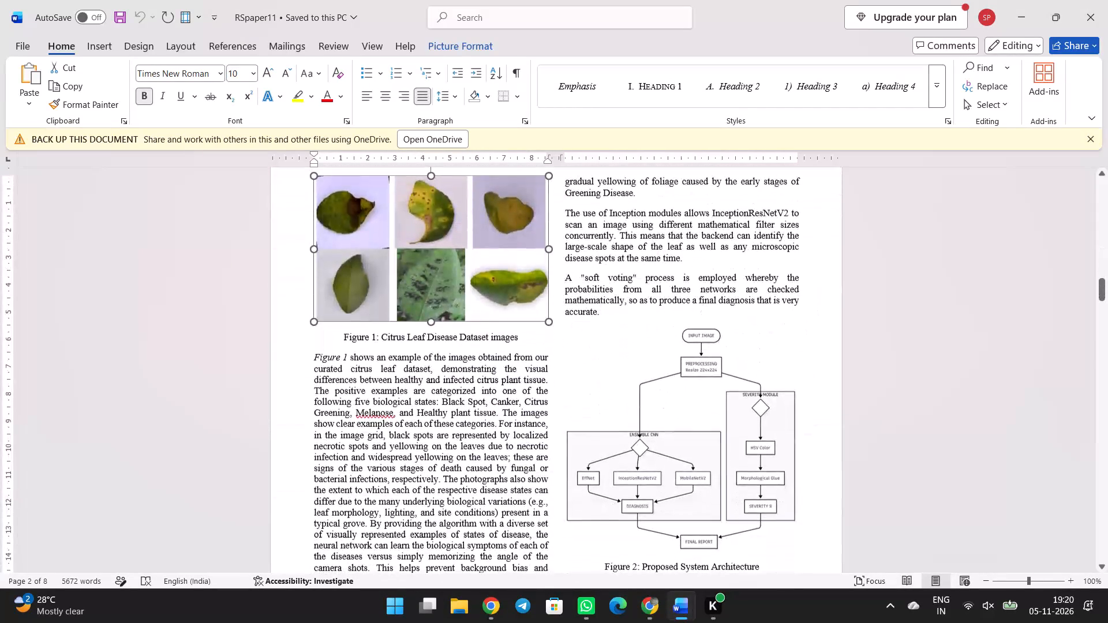
Crop the left and right edges of the pasted six-leaf picture slightly in the Springer-formatted paper.
{"action": "key", "text": "alt+Tab"}
{"action": "scroll", "coordinate": [537, 455], "scroll_direction": "down", "scroll_amount": 1}
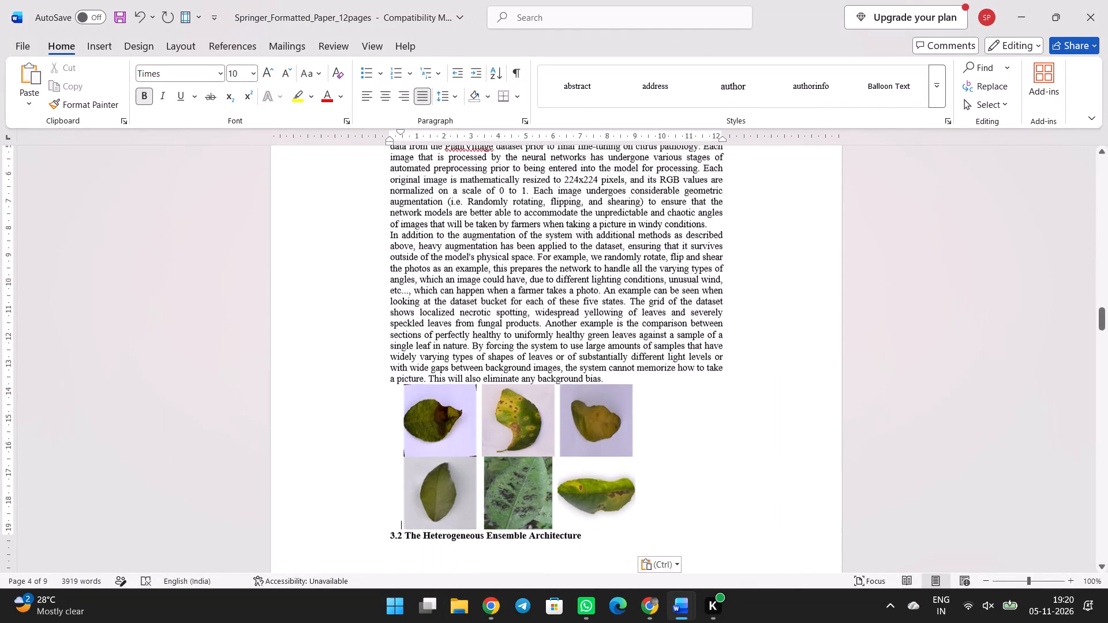
{"action": "scroll", "coordinate": [537, 455], "scroll_direction": "down", "scroll_amount": 1}
{"action": "right_click", "coordinate": [515, 352]}
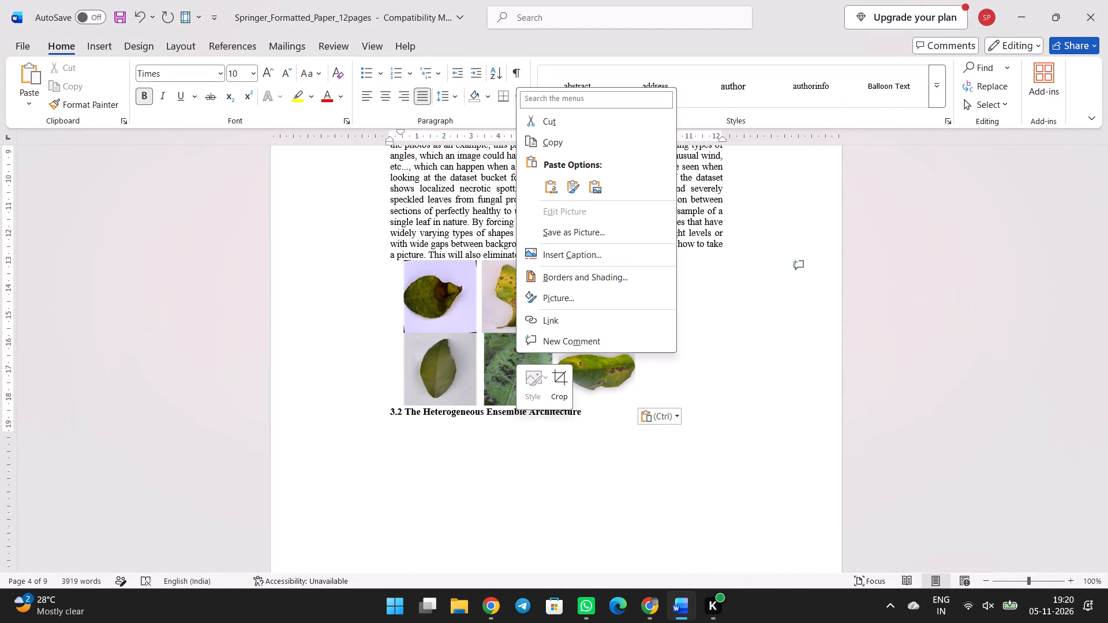
{"action": "left_click", "coordinate": [557, 387]}
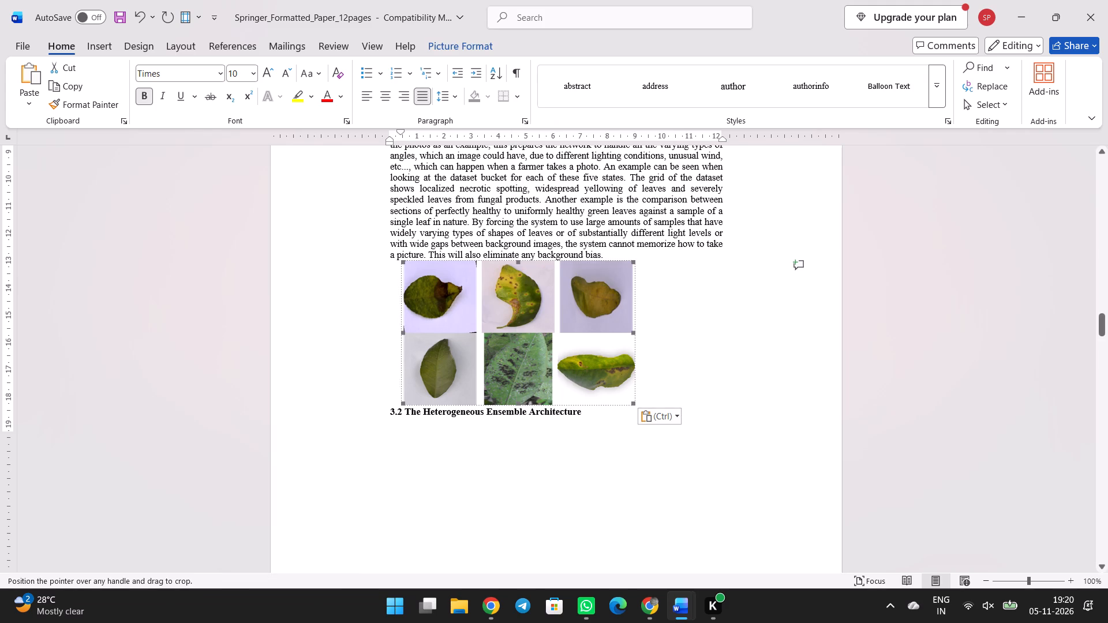
{"action": "left_click", "coordinate": [402, 331]}
{"action": "left_click", "coordinate": [630, 333]}
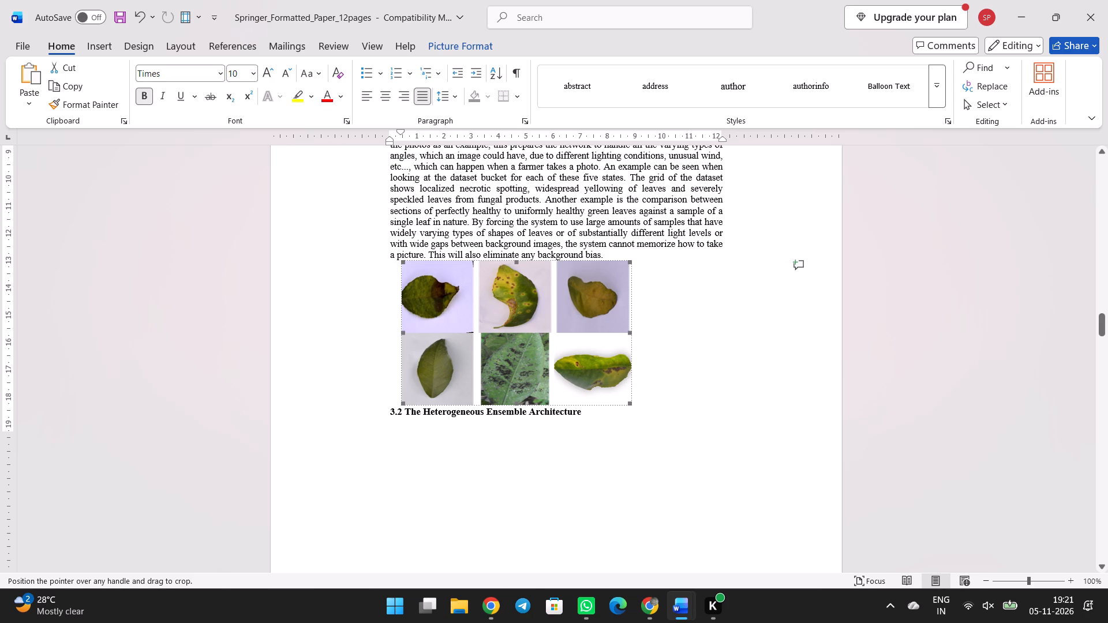
{"action": "left_click", "coordinate": [668, 382]}
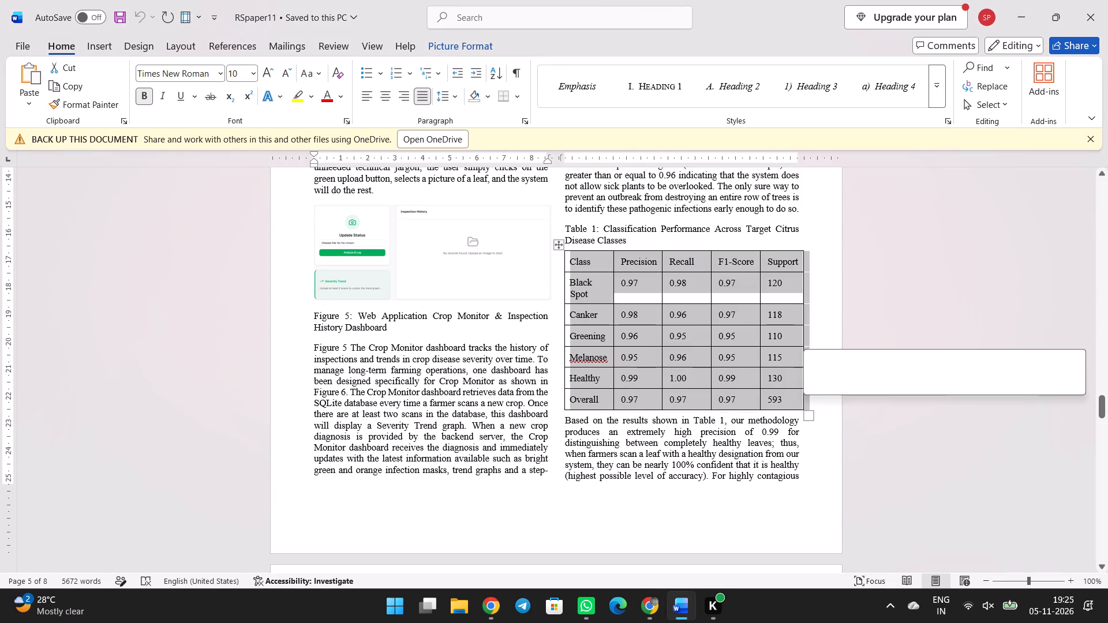
{"action": "key", "text": "ctrl+c"}
In Section 4.1 of the Springer-formatted paper, delete the "Table 2. Experimental Environment" caption together with its table.
{"action": "key", "text": "alt+Tab"}
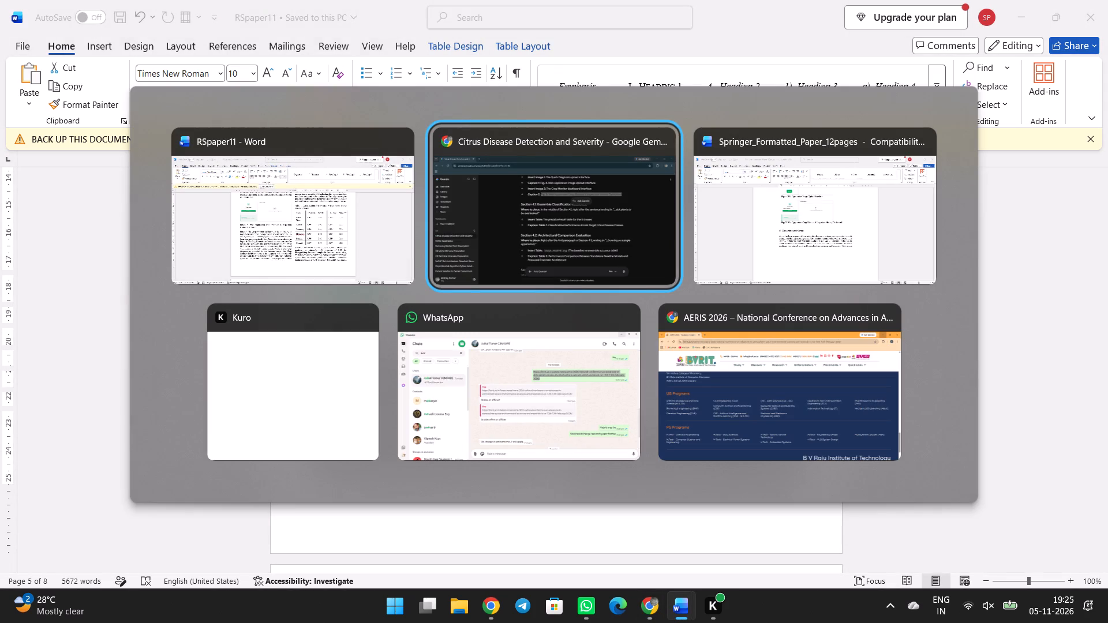
{"action": "key", "text": "alt+Tab"}
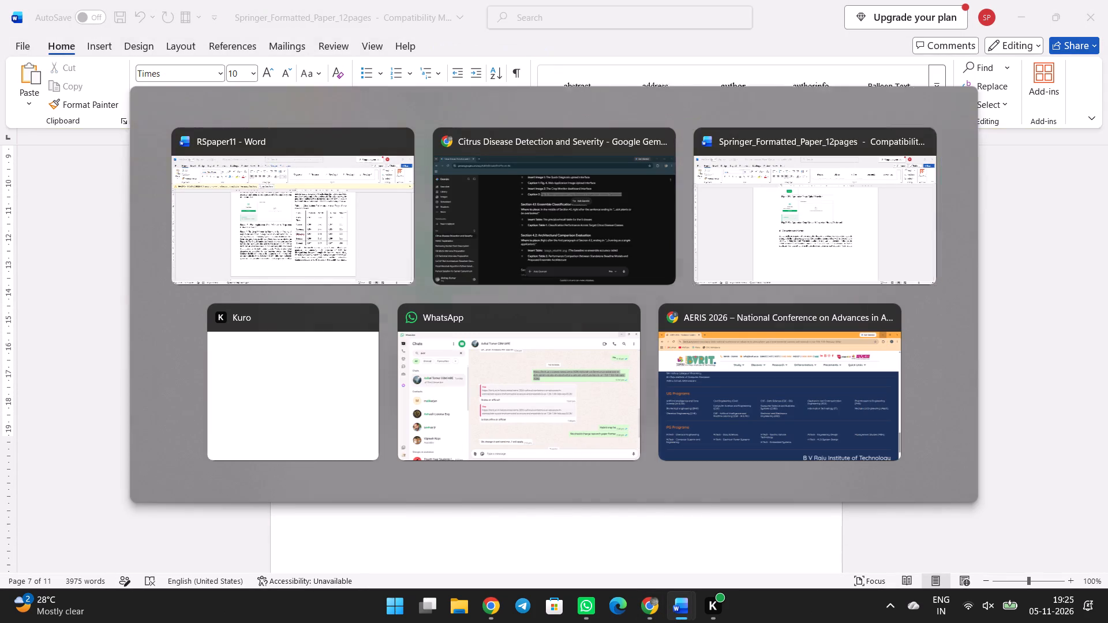
{"action": "scroll", "coordinate": [683, 421], "scroll_direction": "down", "scroll_amount": 3}
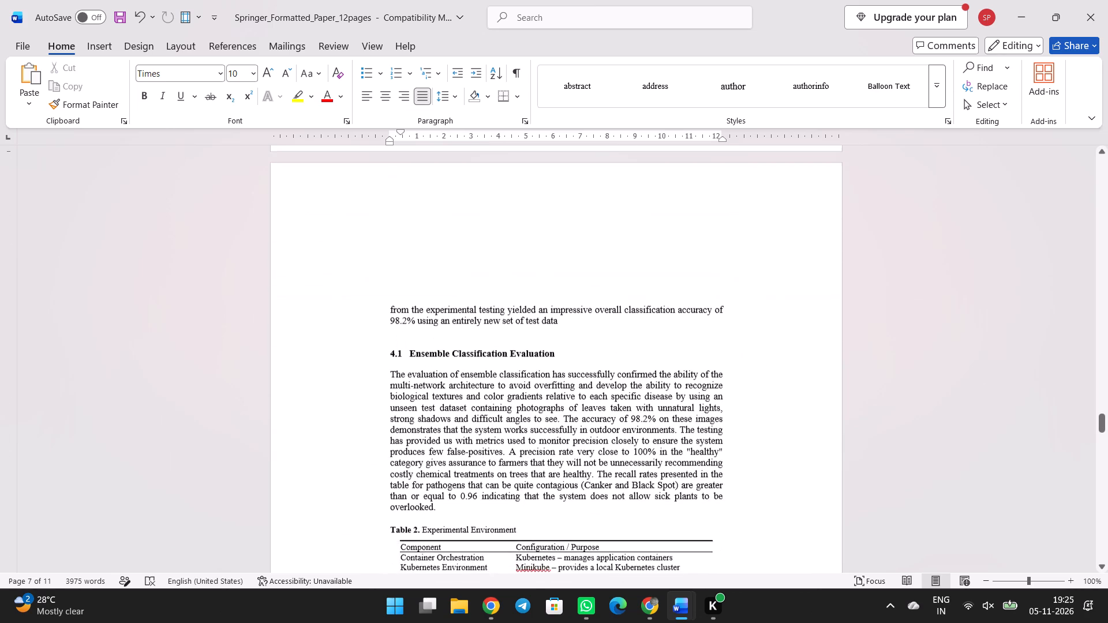
{"action": "scroll", "coordinate": [683, 421], "scroll_direction": "down", "scroll_amount": 1}
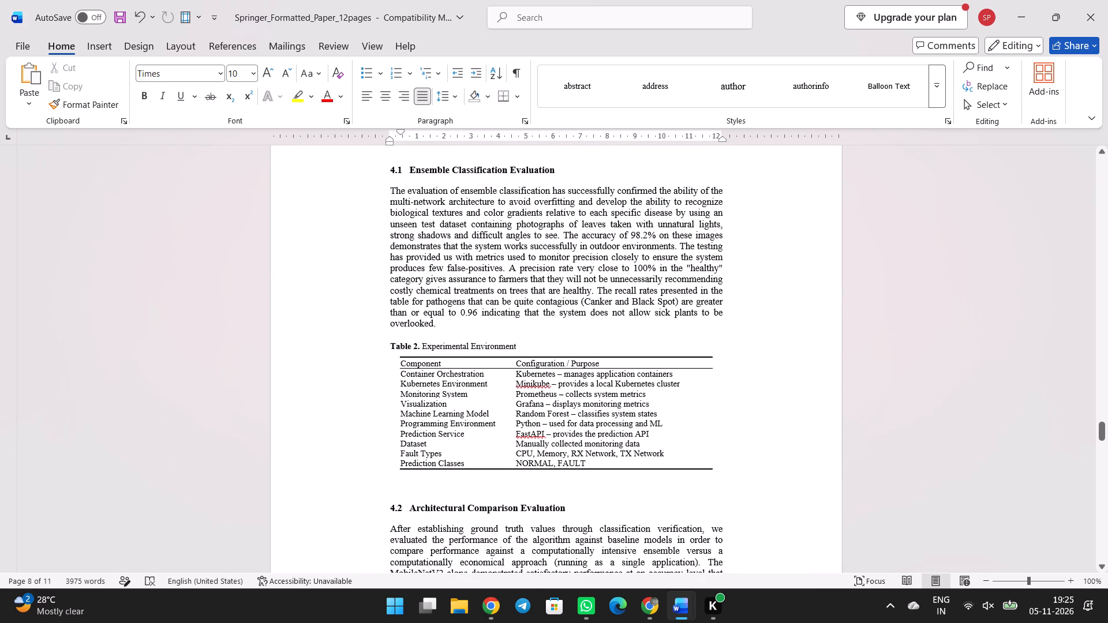
{"action": "left_click_drag", "start_coordinate": [392, 343], "coordinate": [651, 471]}
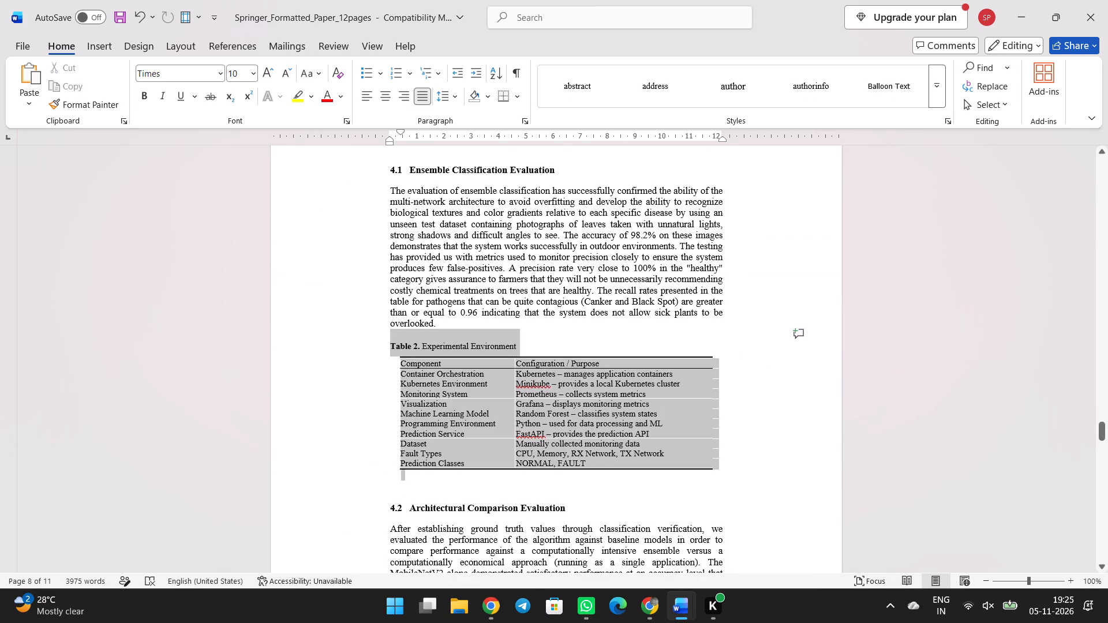
{"action": "left_click_drag", "start_coordinate": [651, 471], "coordinate": [649, 478]}
{"action": "key", "text": "BackSpace"}
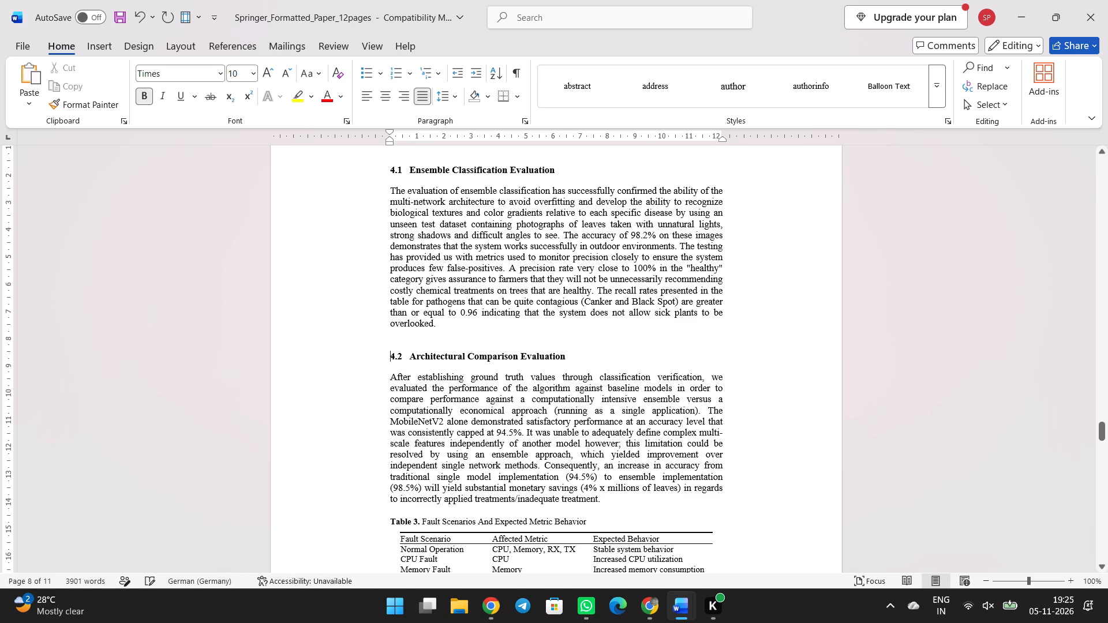
Paste the copied classification performance table at the end of Section 4.1, just before the Section 4.2 heading.
{"action": "key", "text": "Up"}
{"action": "key", "text": "Down"}
{"action": "key", "text": "ctrl+v"}
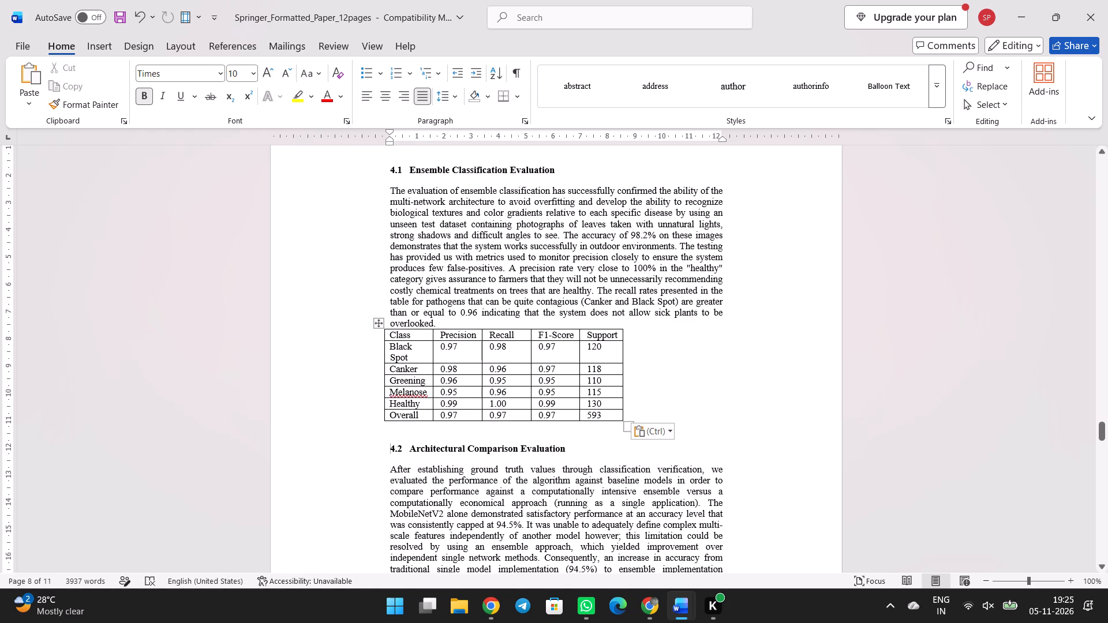
Widen the Class column of the pasted table so that "Black Spot" fits on one line.
{"action": "left_click_drag", "start_coordinate": [433, 359], "coordinate": [443, 359]}
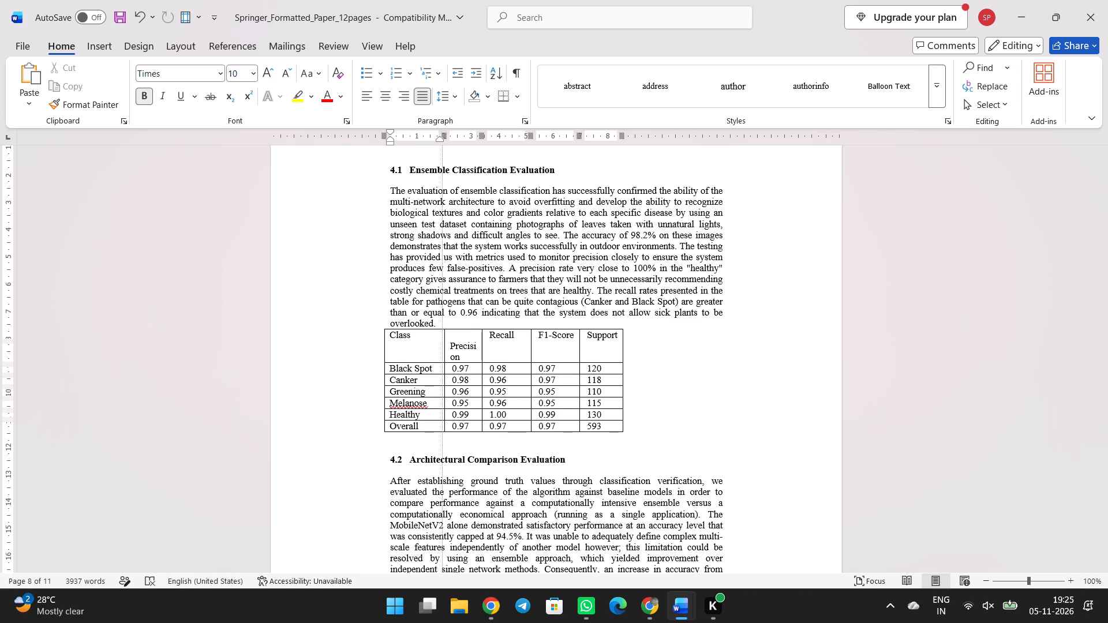
{"action": "left_click_drag", "start_coordinate": [443, 359], "coordinate": [438, 355]}
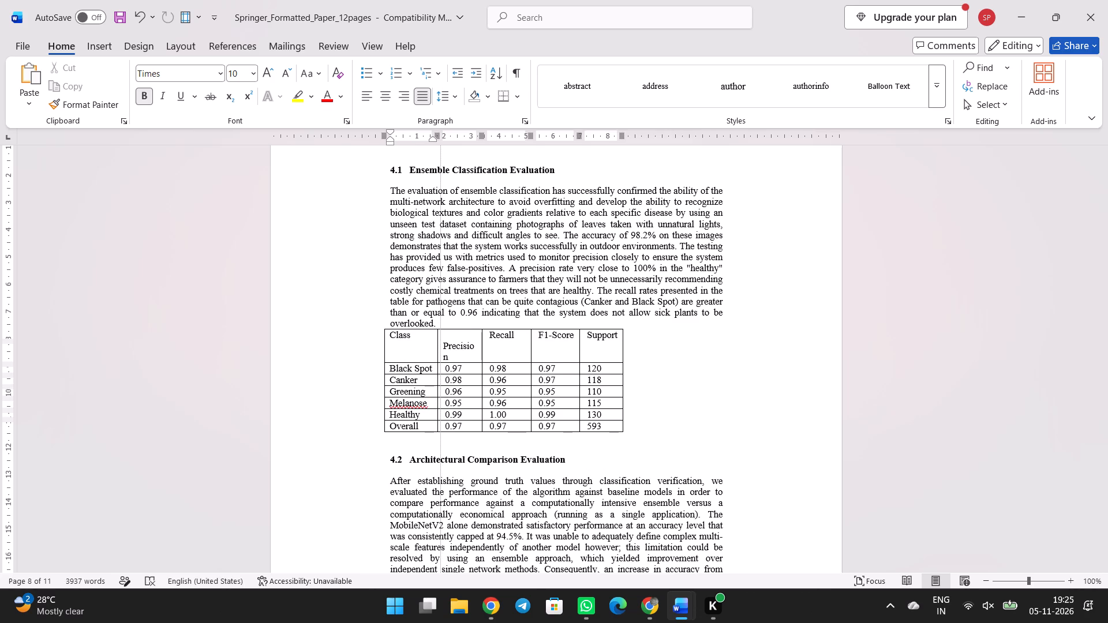
{"action": "left_click_drag", "start_coordinate": [438, 355], "coordinate": [440, 356]}
{"action": "left_click_drag", "start_coordinate": [440, 356], "coordinate": [440, 356]}
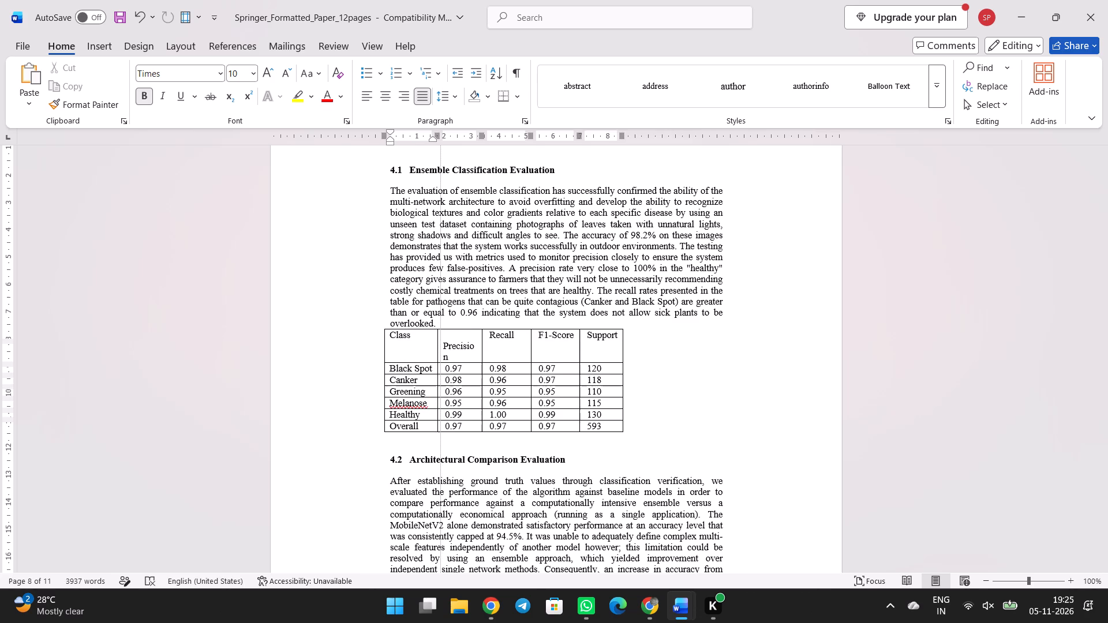
{"action": "left_click_drag", "start_coordinate": [440, 356], "coordinate": [439, 355]}
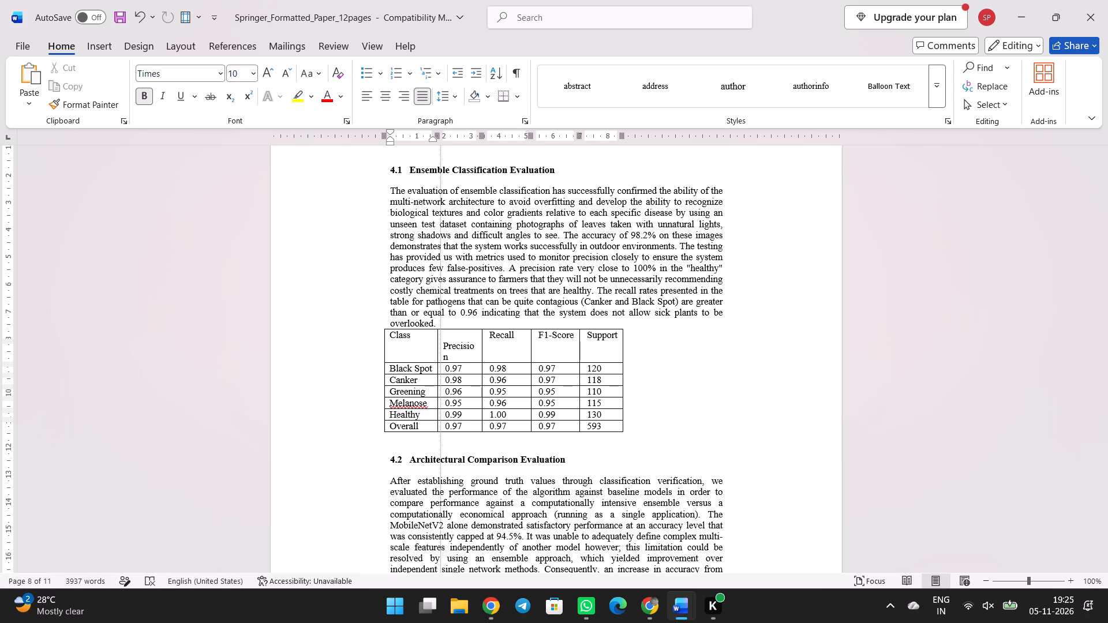
{"action": "left_click_drag", "start_coordinate": [439, 355], "coordinate": [440, 355]}
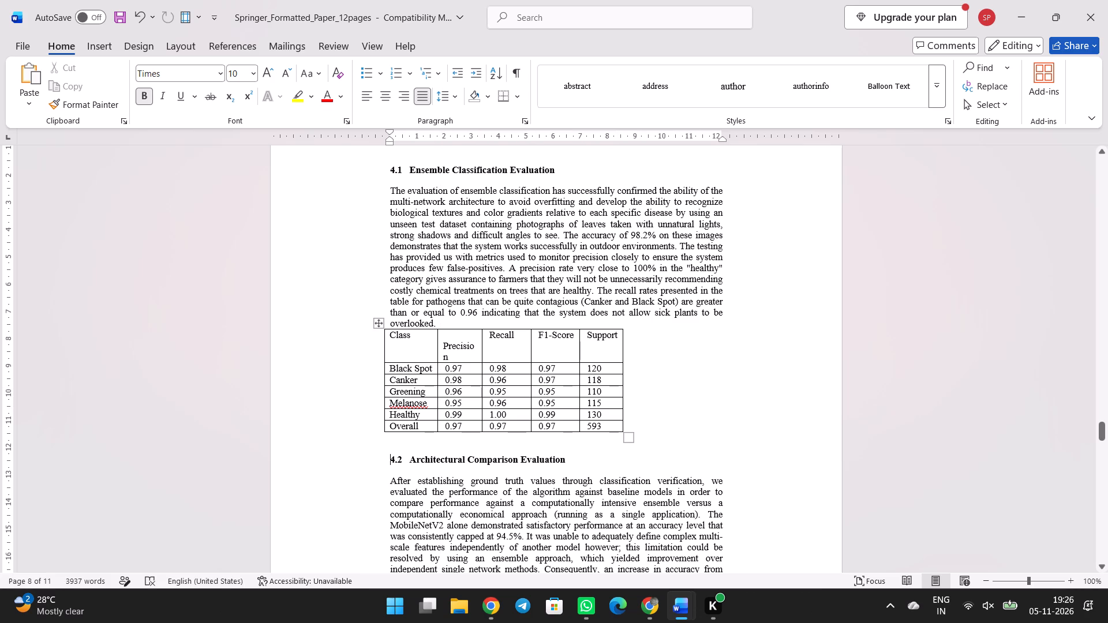
Fix the Precision header text and widen its column so the Precision and Recall headers each fit on one line.
{"action": "left_click", "coordinate": [481, 356]}
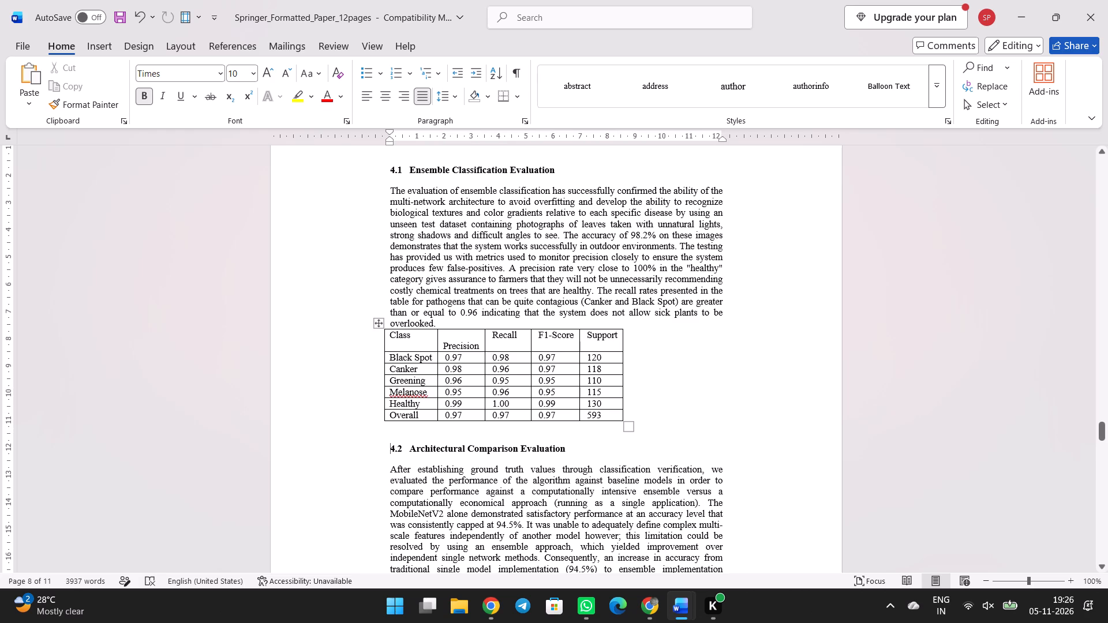
{"action": "left_click", "coordinate": [531, 346]}
{"action": "left_click", "coordinate": [452, 342]}
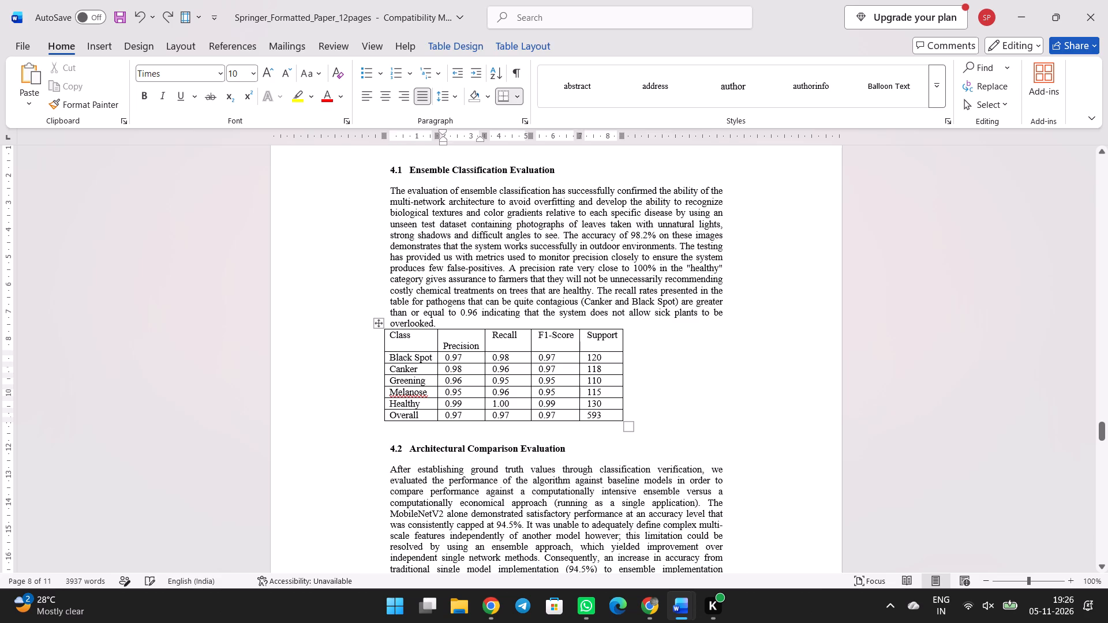
{"action": "left_click", "coordinate": [451, 339]}
{"action": "key", "text": "Delete"}
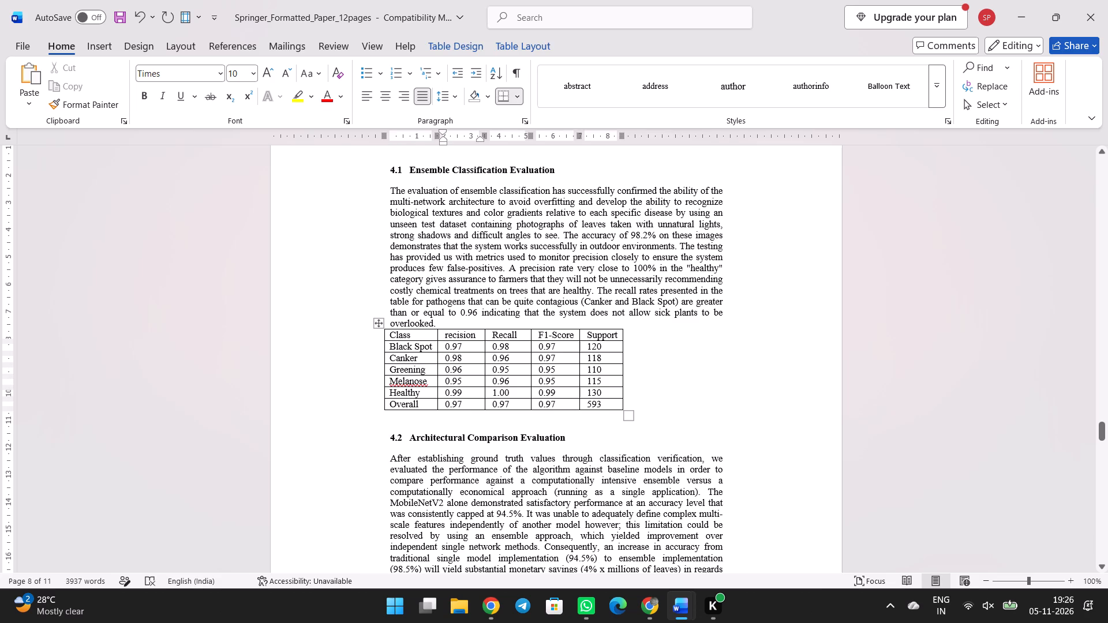
{"action": "key", "text": "shift+p"}
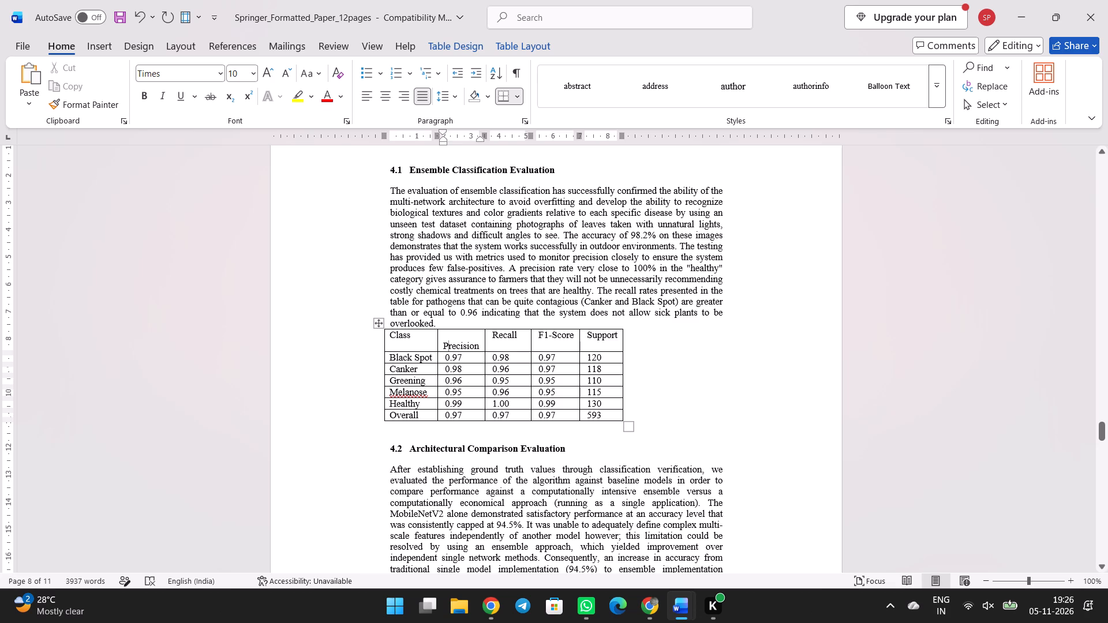
{"action": "left_click_drag", "start_coordinate": [484, 347], "coordinate": [486, 347]}
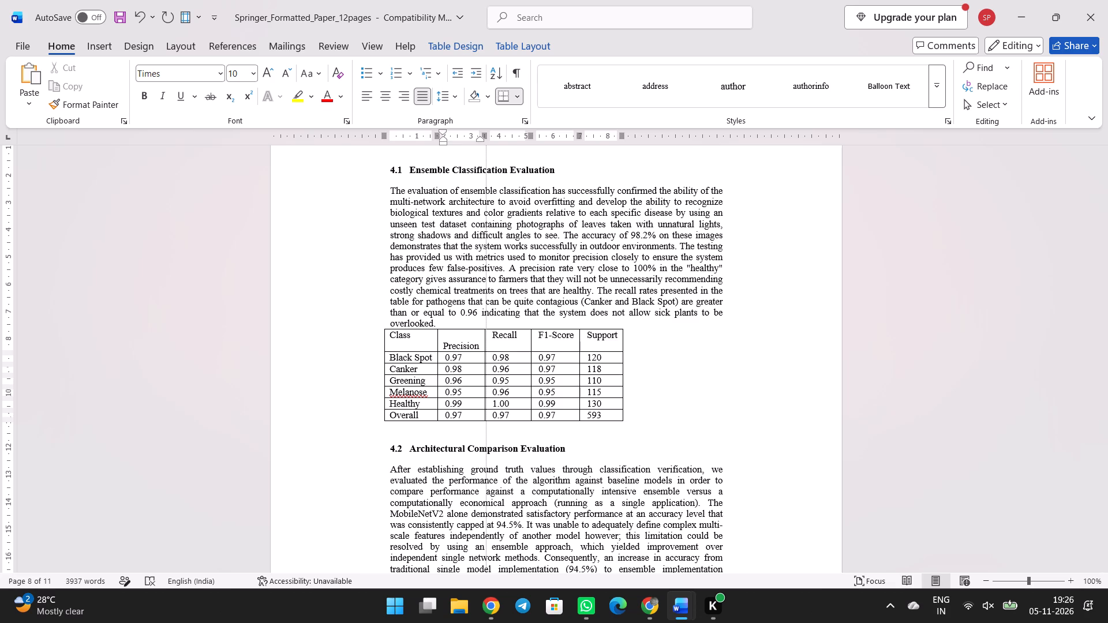
{"action": "left_click_drag", "start_coordinate": [486, 347], "coordinate": [500, 345]}
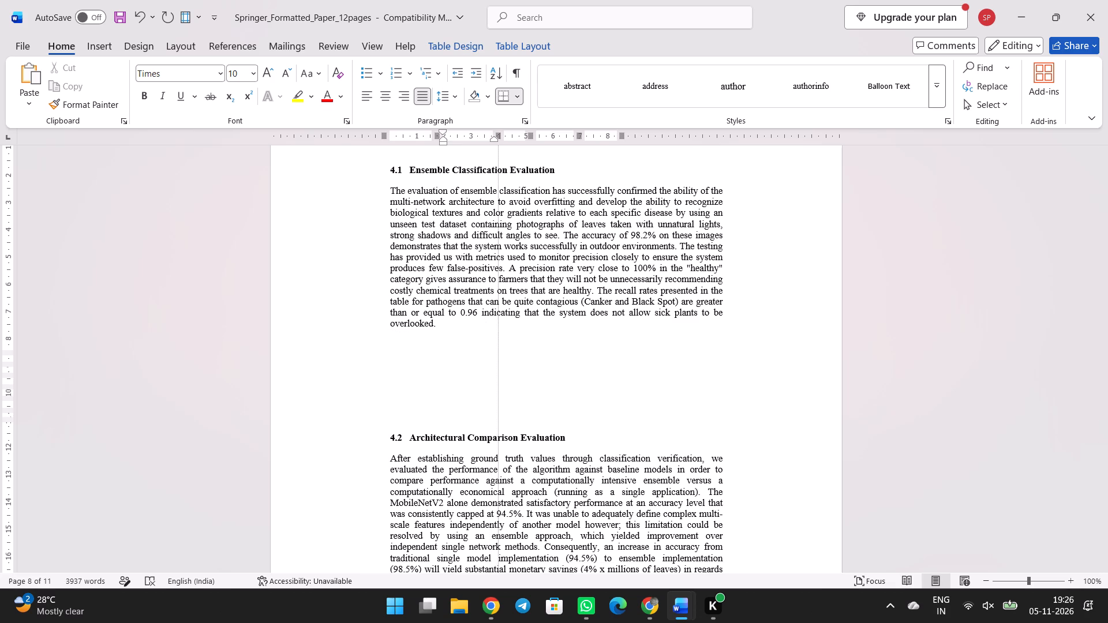
{"action": "left_click_drag", "start_coordinate": [500, 345], "coordinate": [499, 346]}
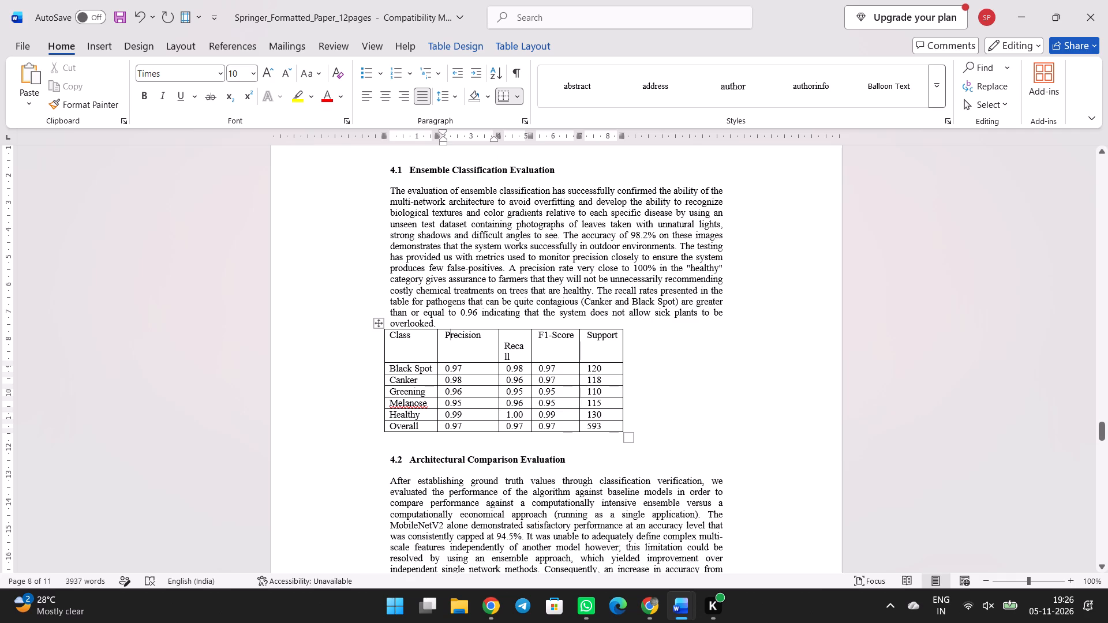
{"action": "left_click", "coordinate": [499, 346]}
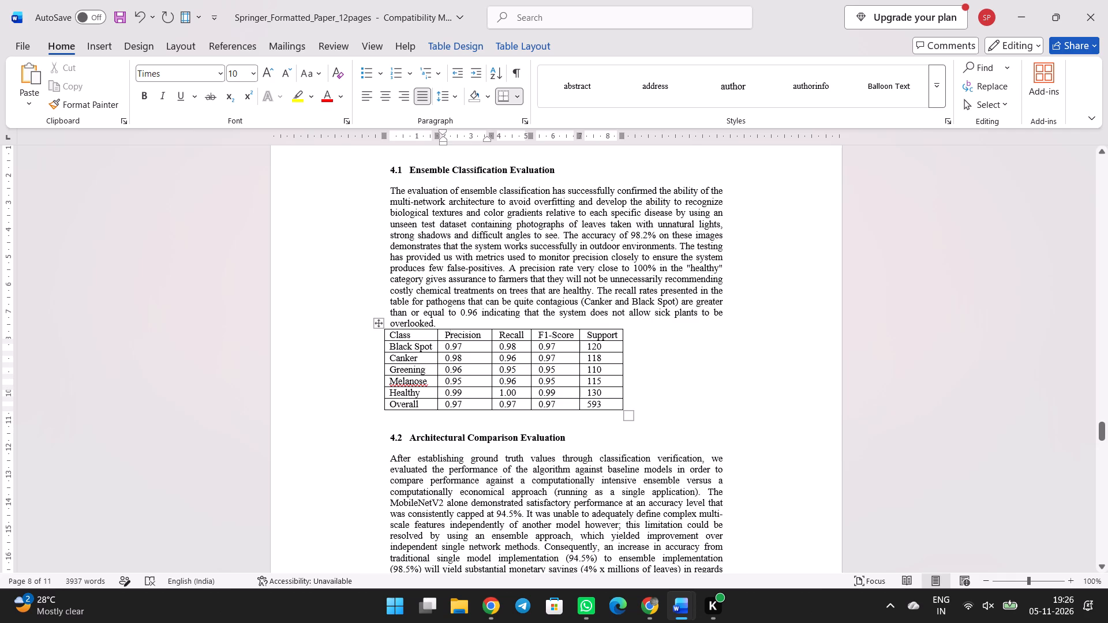
Move the classification performance table so it sits roughly centred beneath the Section 4.1 paragraph.
{"action": "left_click_drag", "start_coordinate": [379, 323], "coordinate": [400, 327]}
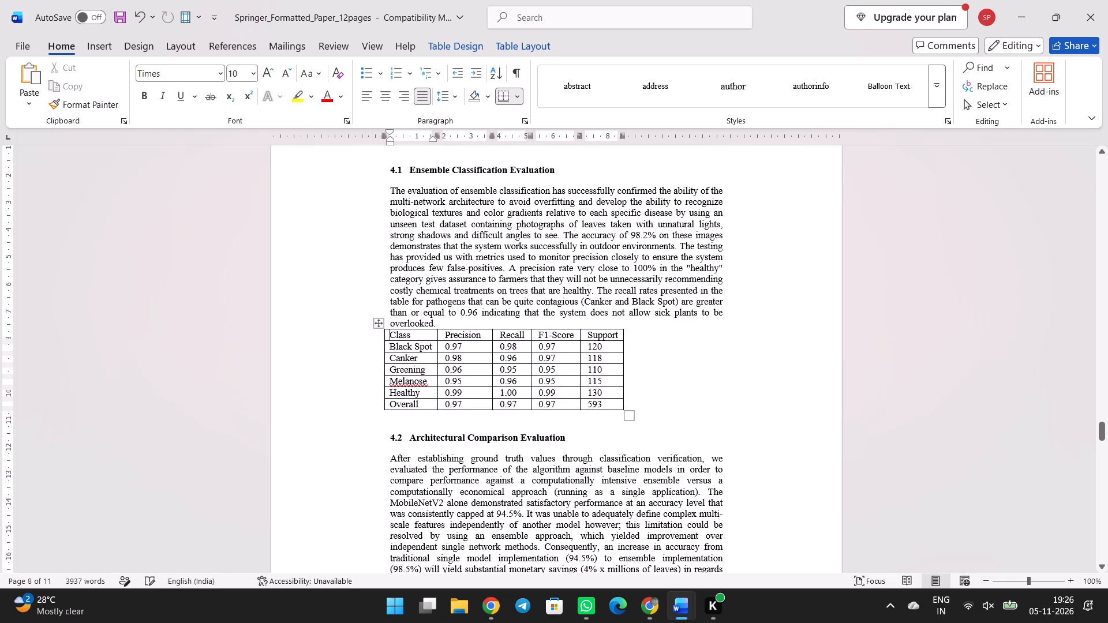
{"action": "left_click_drag", "start_coordinate": [375, 320], "coordinate": [442, 338]}
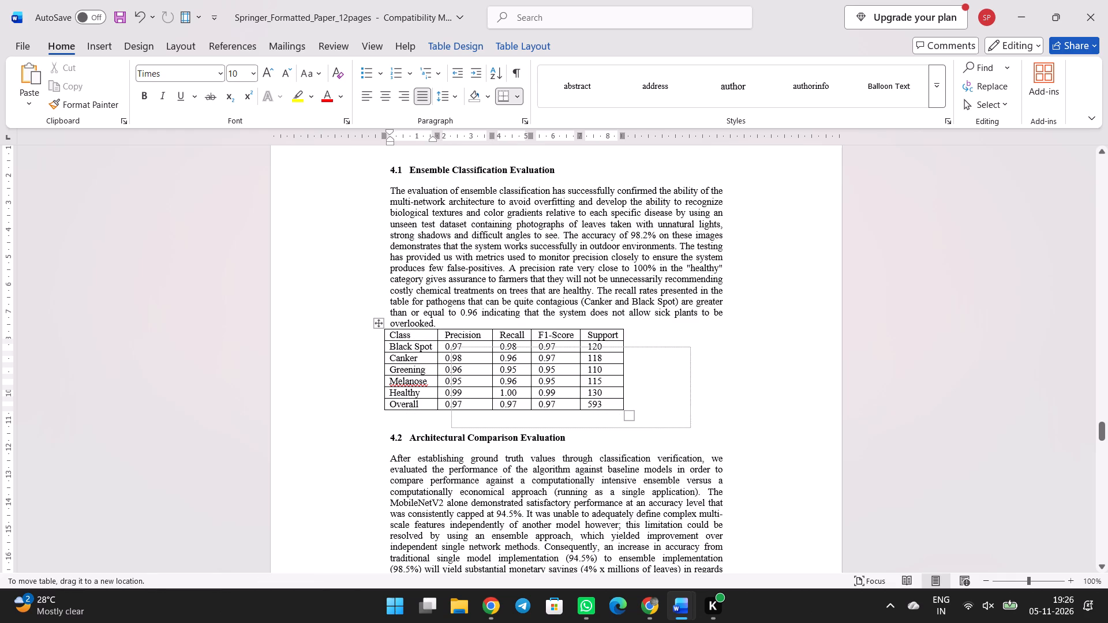
{"action": "left_click_drag", "start_coordinate": [442, 338], "coordinate": [434, 328]}
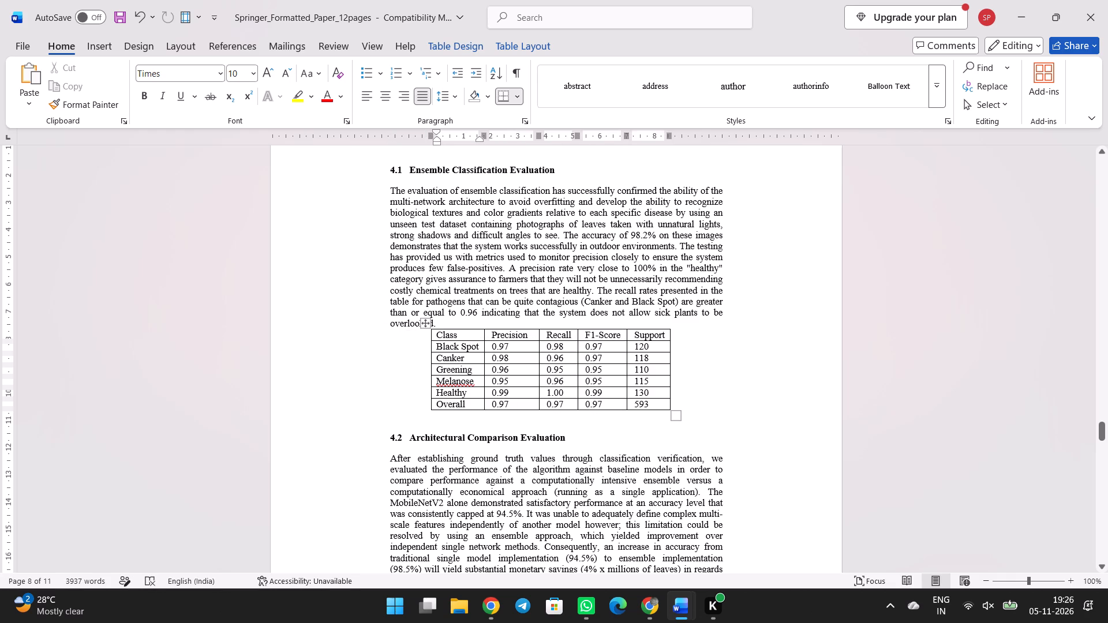
{"action": "left_click_drag", "start_coordinate": [426, 320], "coordinate": [409, 331]}
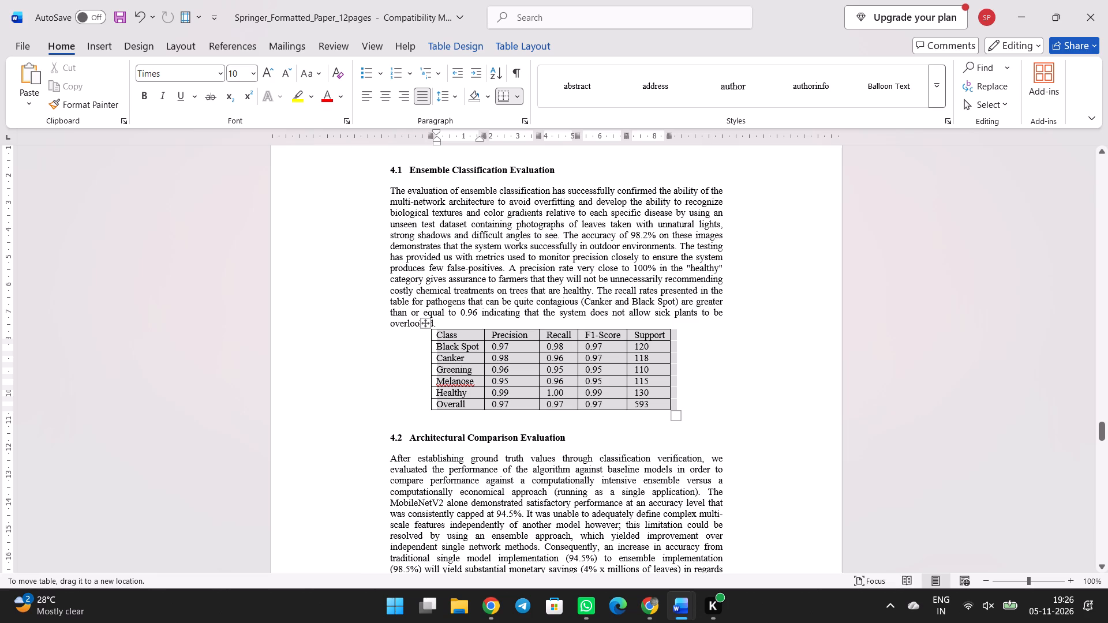
{"action": "left_click_drag", "start_coordinate": [409, 331], "coordinate": [407, 330]}
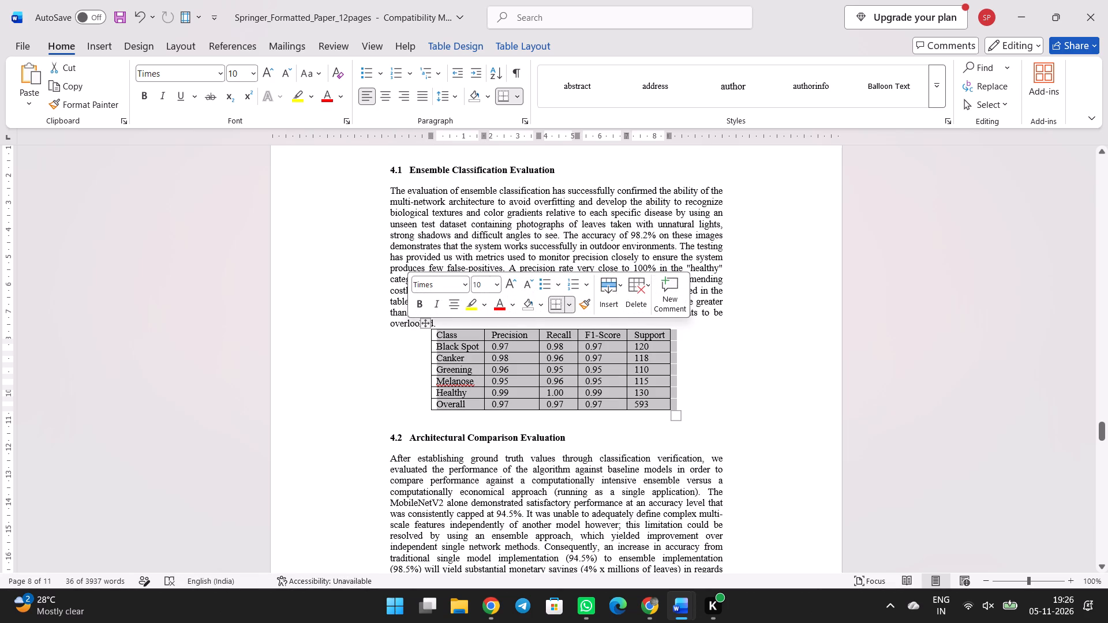
{"action": "left_click_drag", "start_coordinate": [426, 324], "coordinate": [411, 335]}
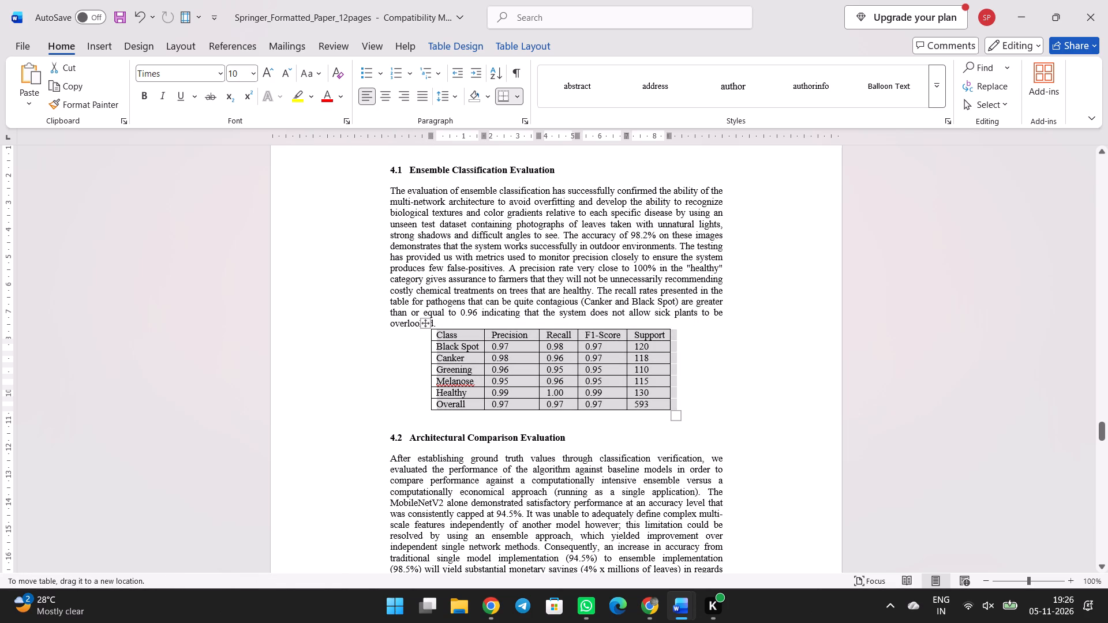
{"action": "left_click_drag", "start_coordinate": [411, 335], "coordinate": [409, 332]}
{"action": "left_click", "coordinate": [447, 325]}
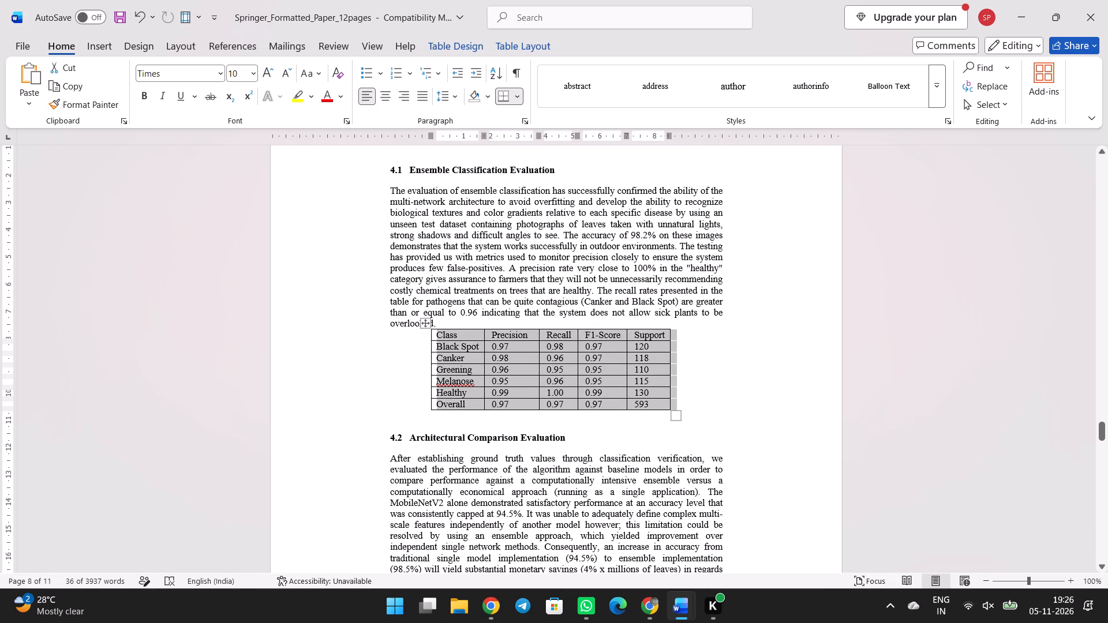
{"action": "key", "text": "Return"}
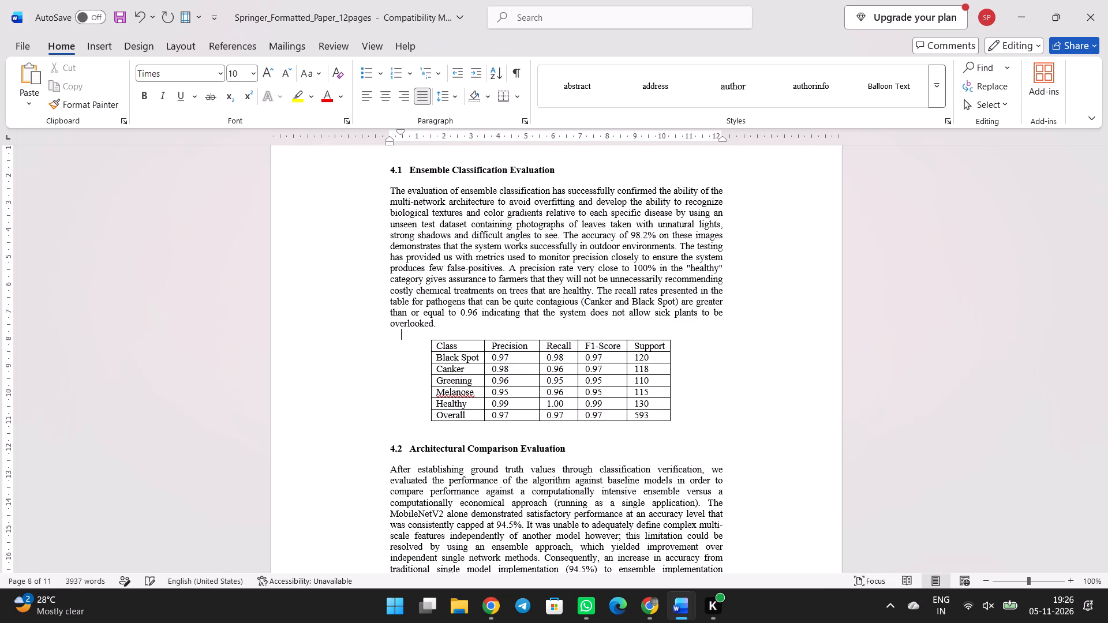
{"action": "key", "text": "BackSpace"}
{"action": "key", "text": "alt+Tab"}
{"action": "key", "text": "alt+Tab"}
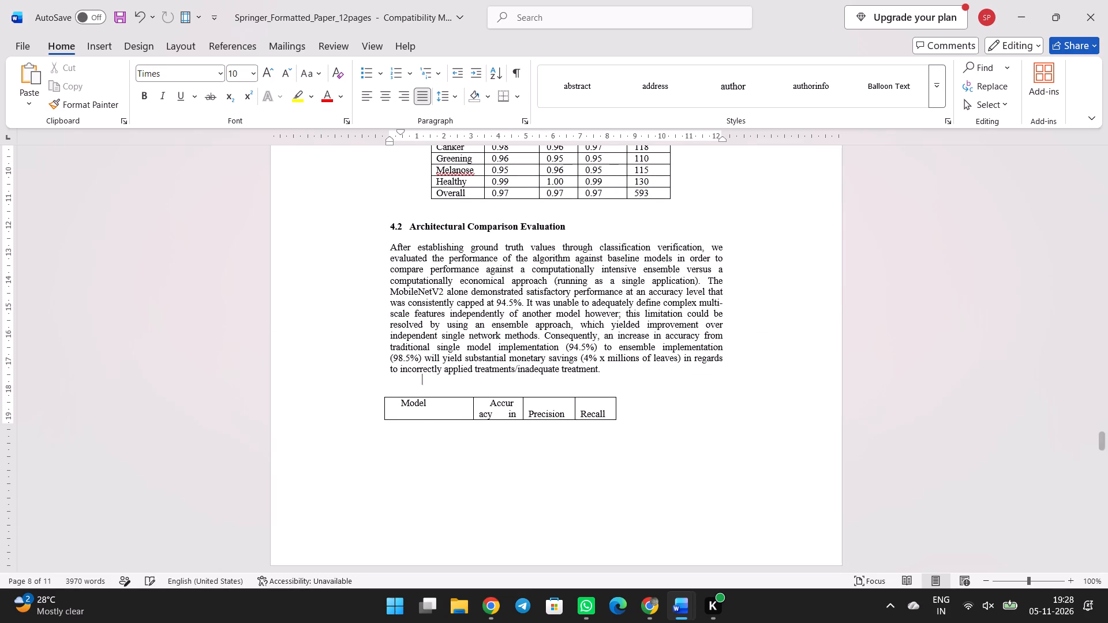
{"action": "key", "text": "Return"}
{"action": "key", "text": "Return"}
Adjust the model comparison table's column widths, widening the accuracy column until "Accuracy in (%)" fits on one line.
{"action": "scroll", "coordinate": [612, 371], "scroll_direction": "down", "scroll_amount": 2}
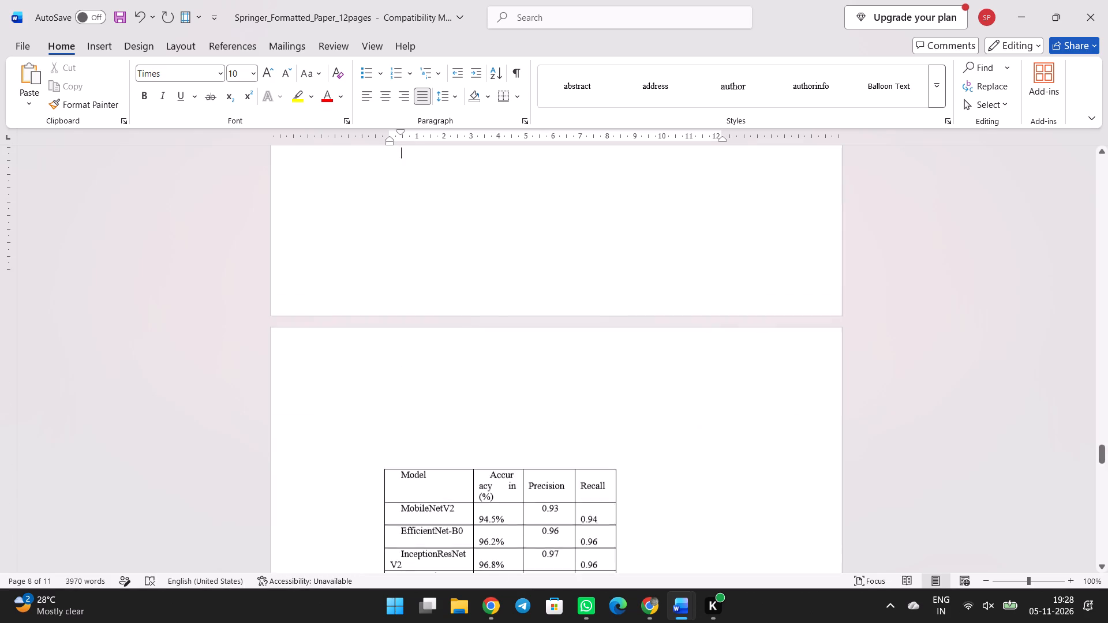
{"action": "scroll", "coordinate": [612, 371], "scroll_direction": "down", "scroll_amount": 2}
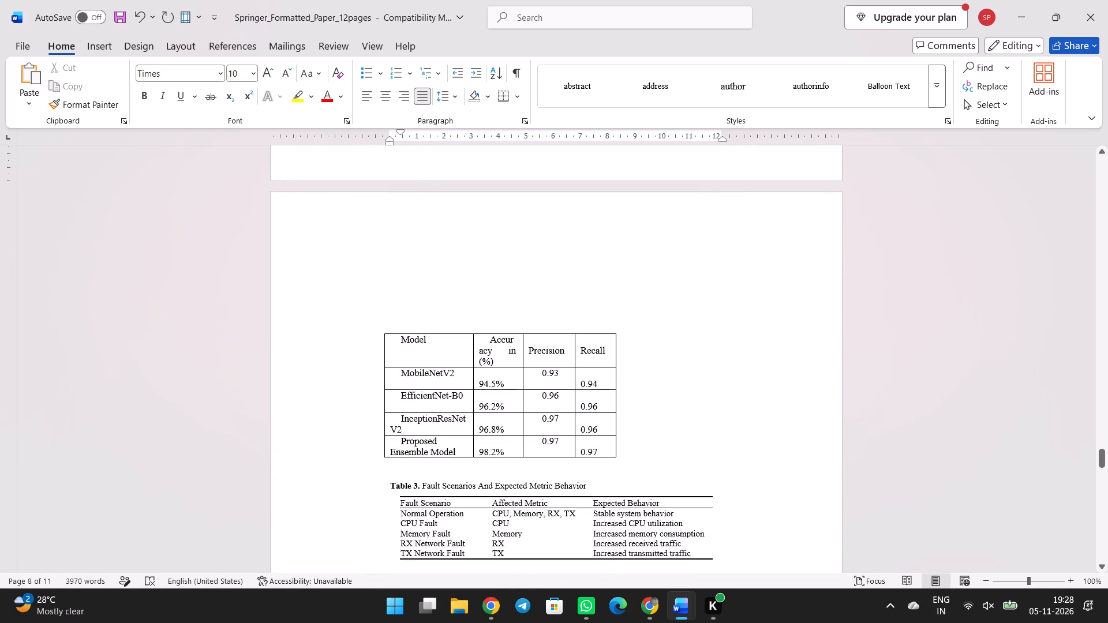
{"action": "left_click_drag", "start_coordinate": [616, 386], "coordinate": [623, 387]}
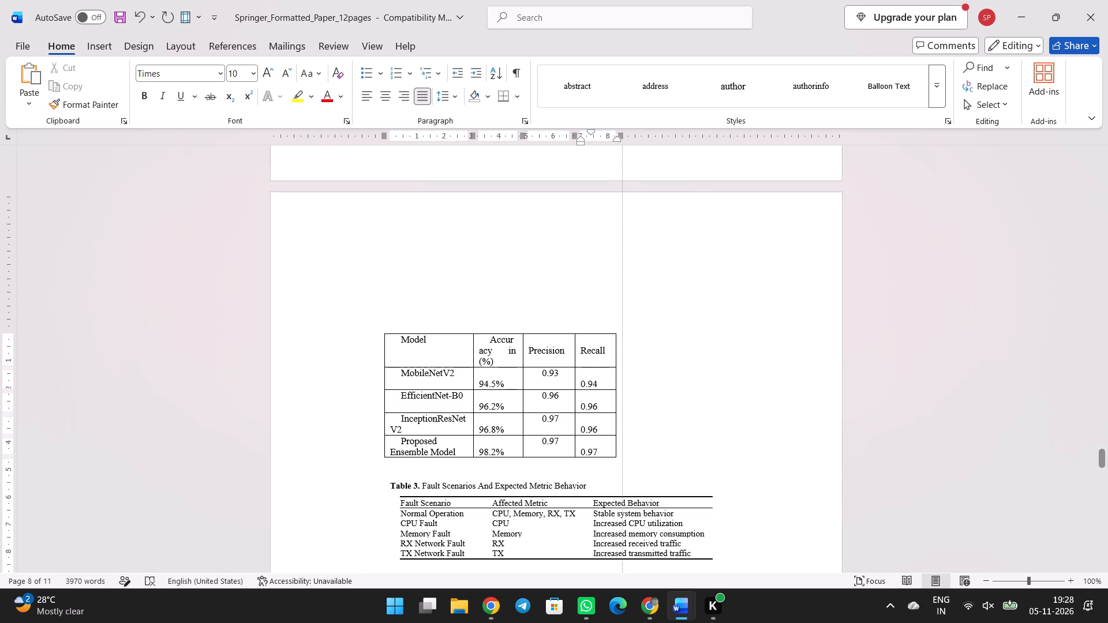
{"action": "left_click_drag", "start_coordinate": [623, 387], "coordinate": [632, 386]}
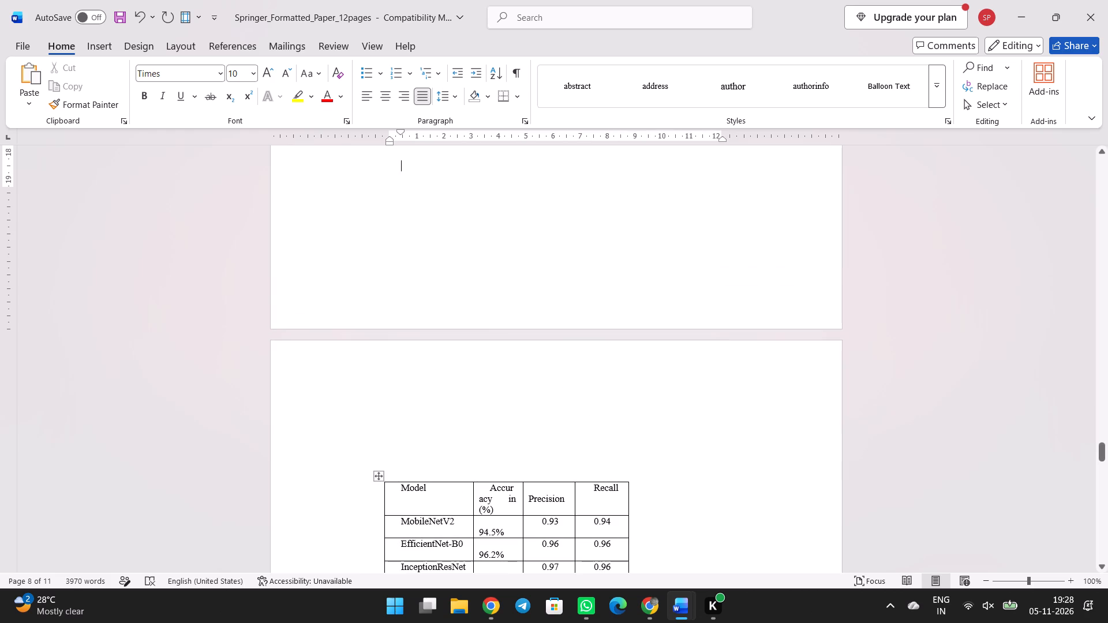
{"action": "left_click_drag", "start_coordinate": [574, 527], "coordinate": [585, 519]}
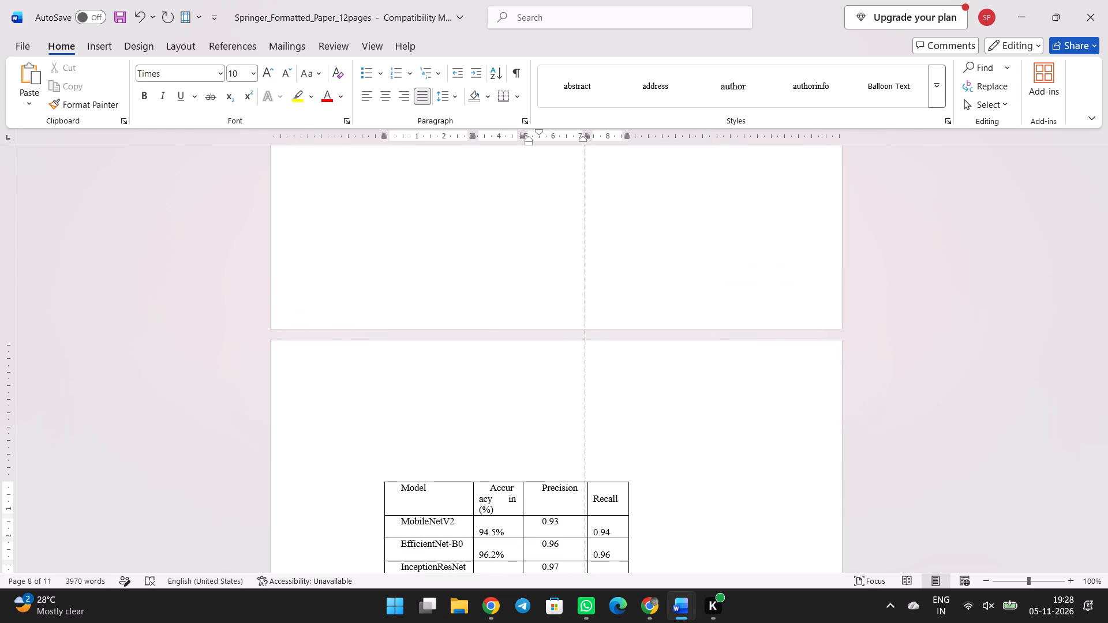
{"action": "left_click_drag", "start_coordinate": [585, 519], "coordinate": [585, 519]}
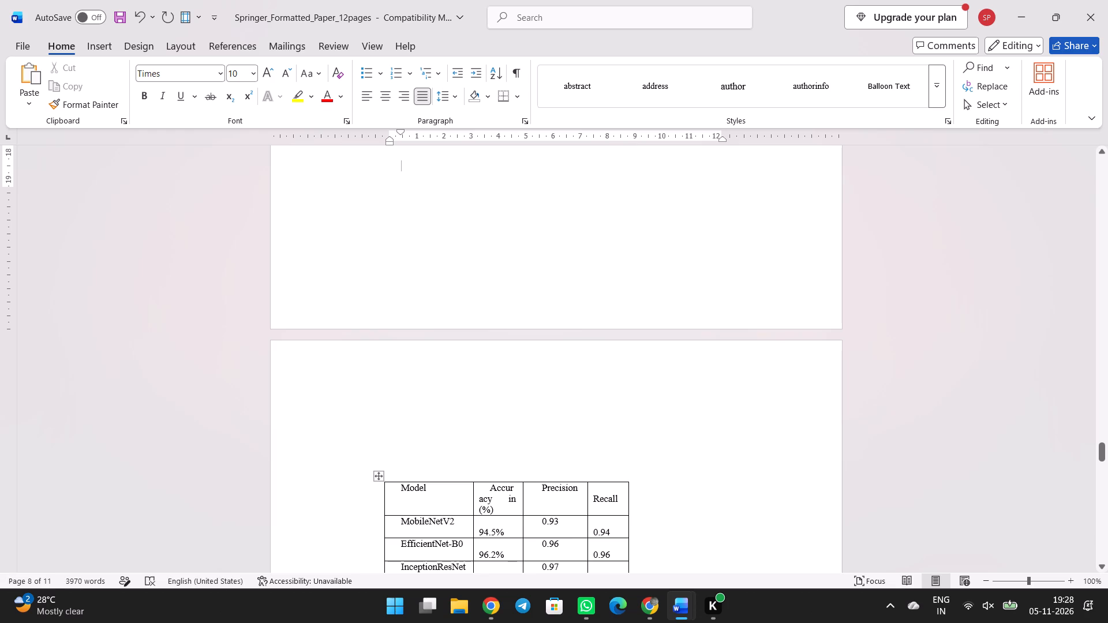
{"action": "left_click_drag", "start_coordinate": [523, 527], "coordinate": [549, 523]}
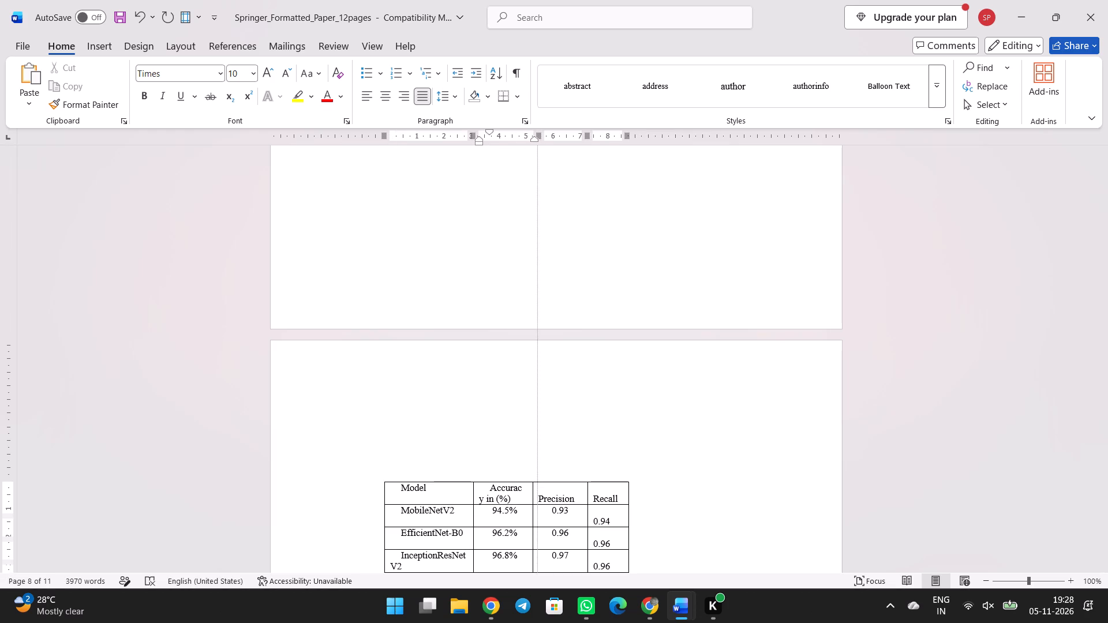
{"action": "left_click_drag", "start_coordinate": [549, 523], "coordinate": [571, 520]}
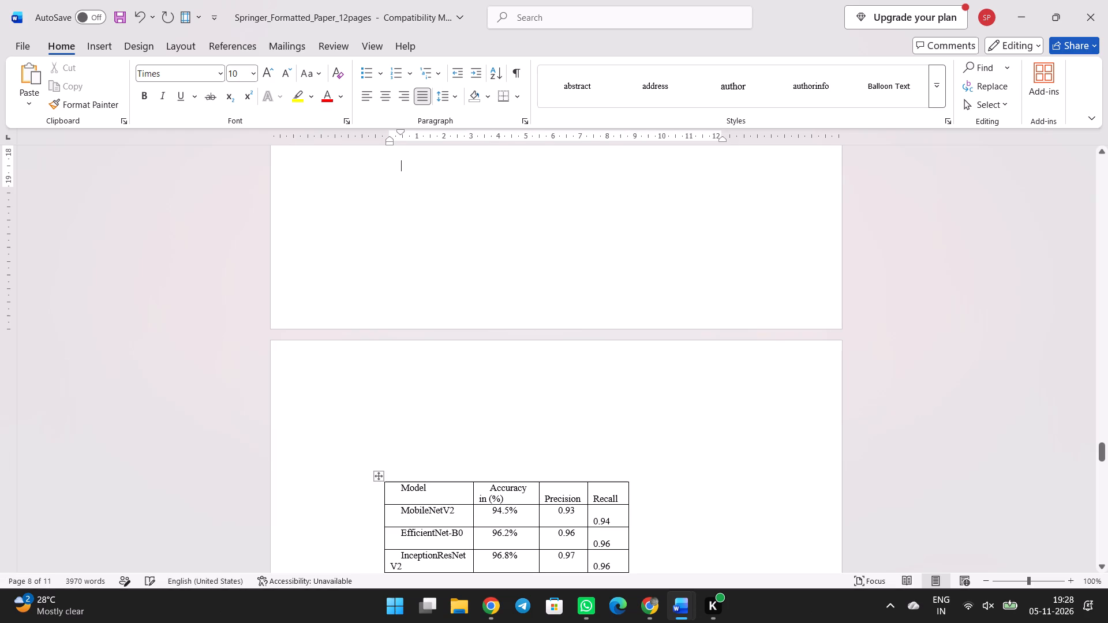
{"action": "left_click_drag", "start_coordinate": [538, 516], "coordinate": [562, 515]}
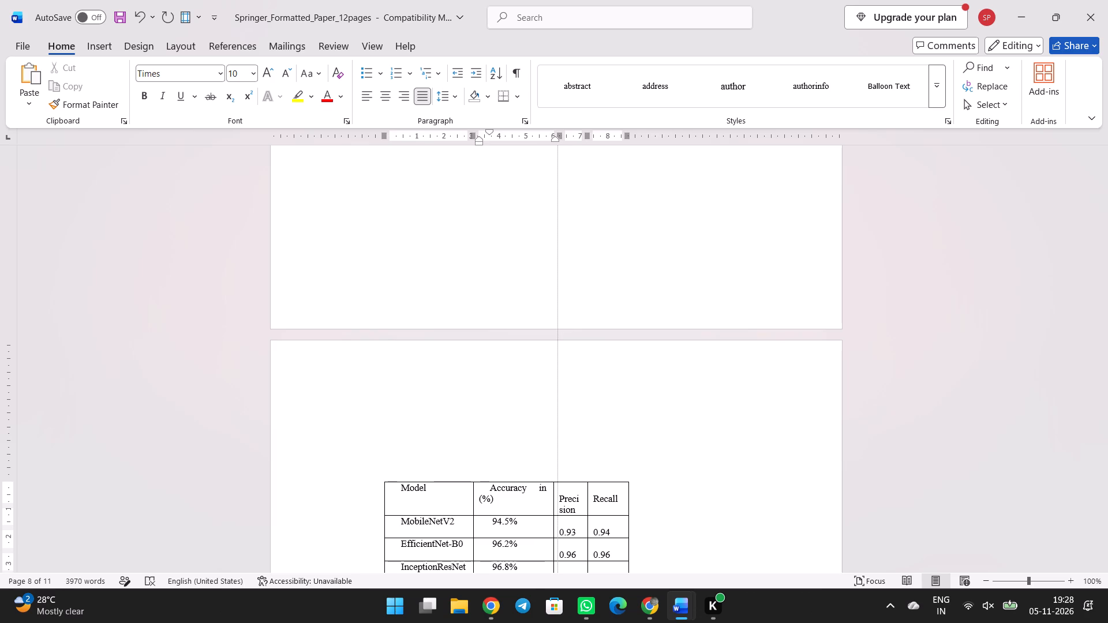
{"action": "left_click_drag", "start_coordinate": [562, 515], "coordinate": [570, 513]}
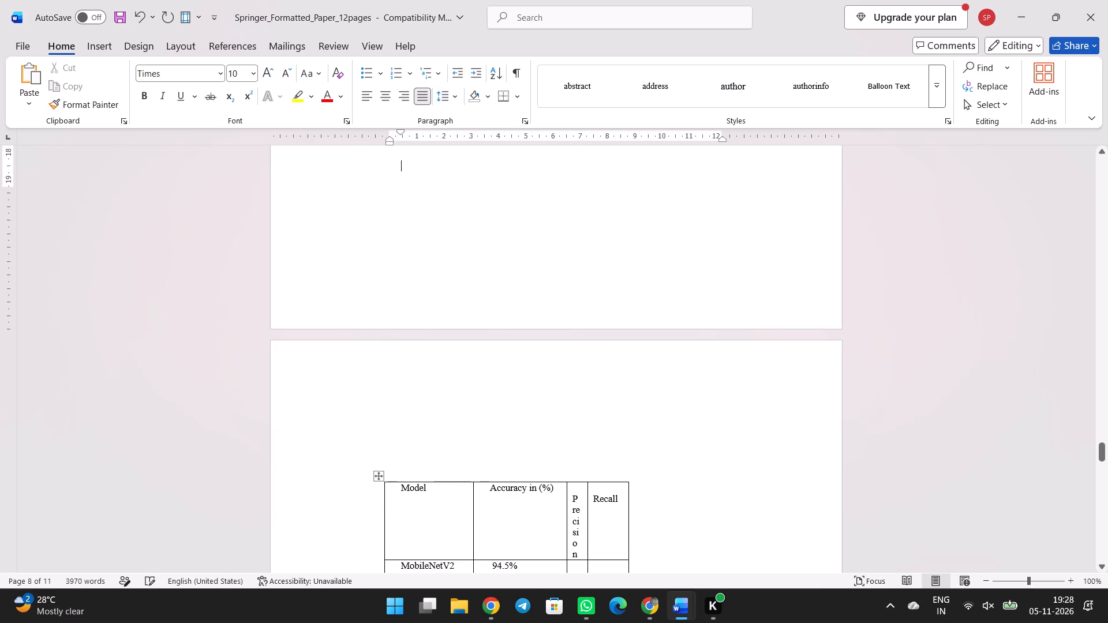
Widen the table's Precision and Recall columns so that neither header word breaks across lines.
{"action": "left_click_drag", "start_coordinate": [587, 531], "coordinate": [595, 528]}
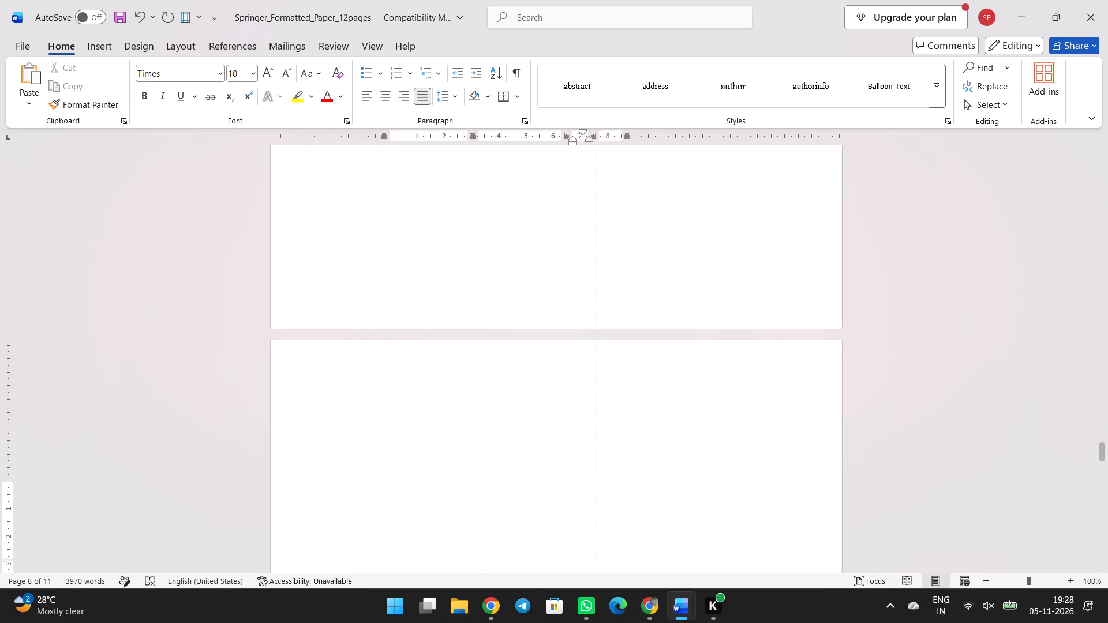
{"action": "left_click_drag", "start_coordinate": [595, 528], "coordinate": [634, 525]}
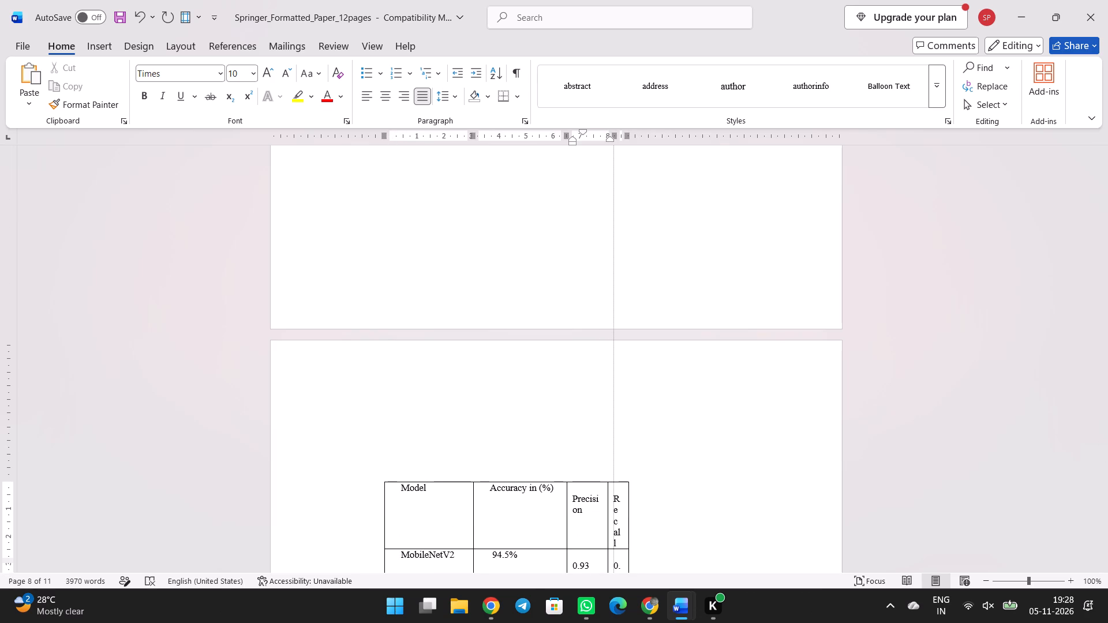
{"action": "left_click_drag", "start_coordinate": [634, 525], "coordinate": [634, 524]}
{"action": "left_click_drag", "start_coordinate": [627, 520], "coordinate": [630, 520]}
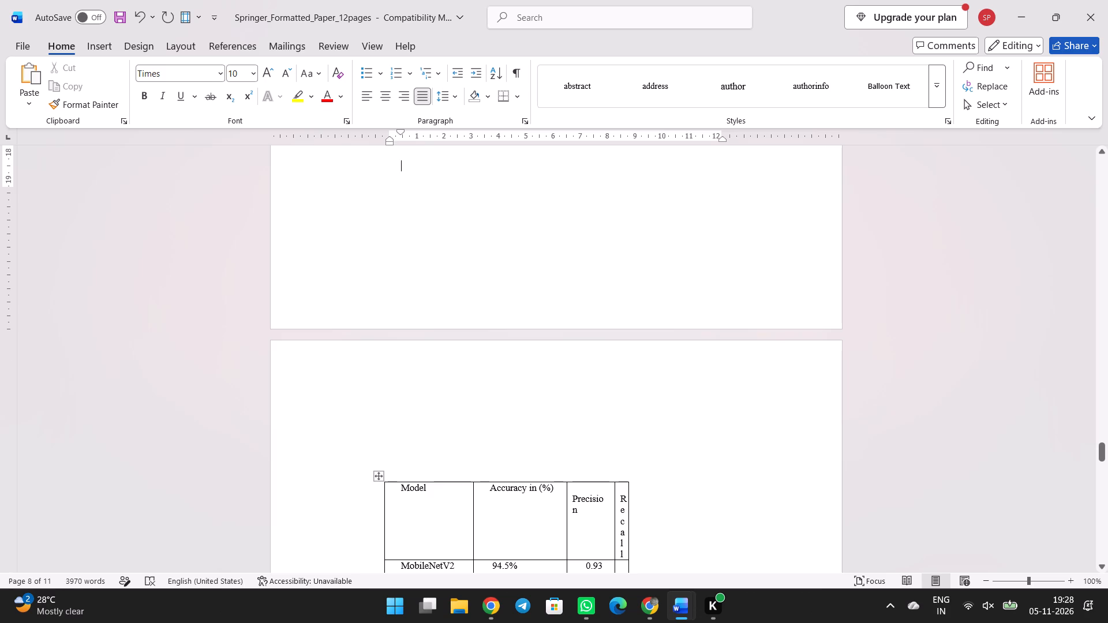
{"action": "left_click_drag", "start_coordinate": [630, 520], "coordinate": [668, 508]}
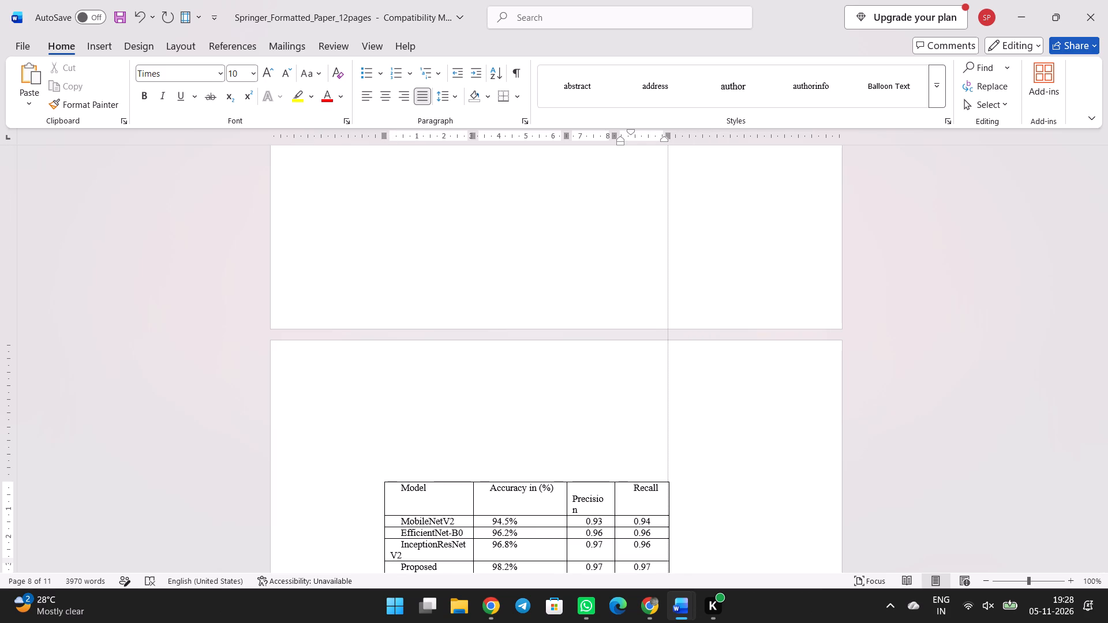
{"action": "left_click_drag", "start_coordinate": [668, 508], "coordinate": [675, 505]}
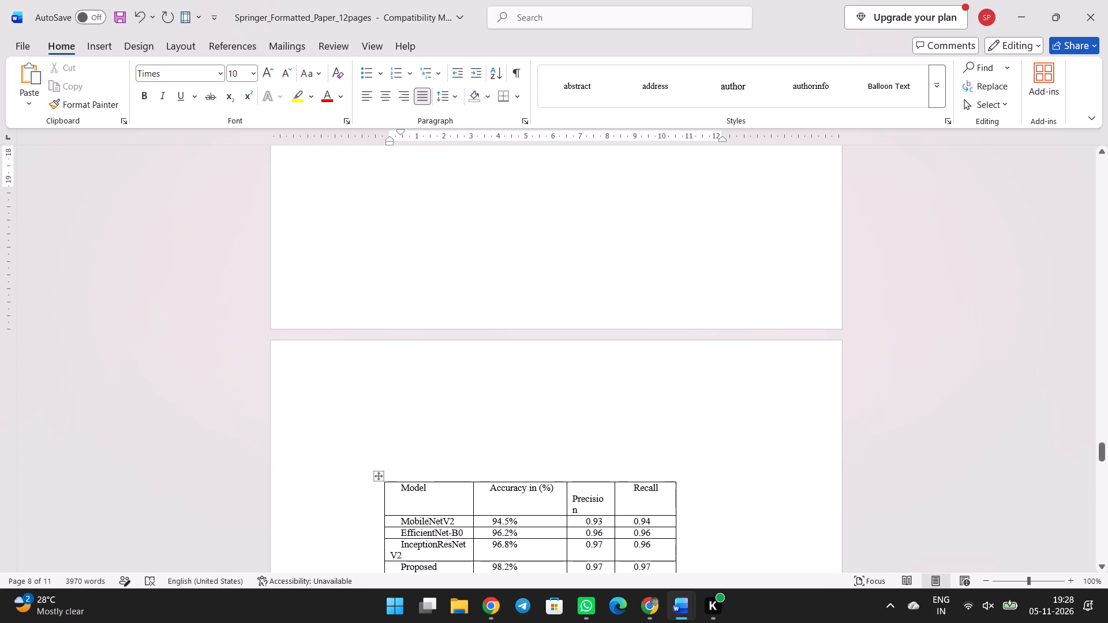
{"action": "left_click_drag", "start_coordinate": [615, 505], "coordinate": [622, 503]}
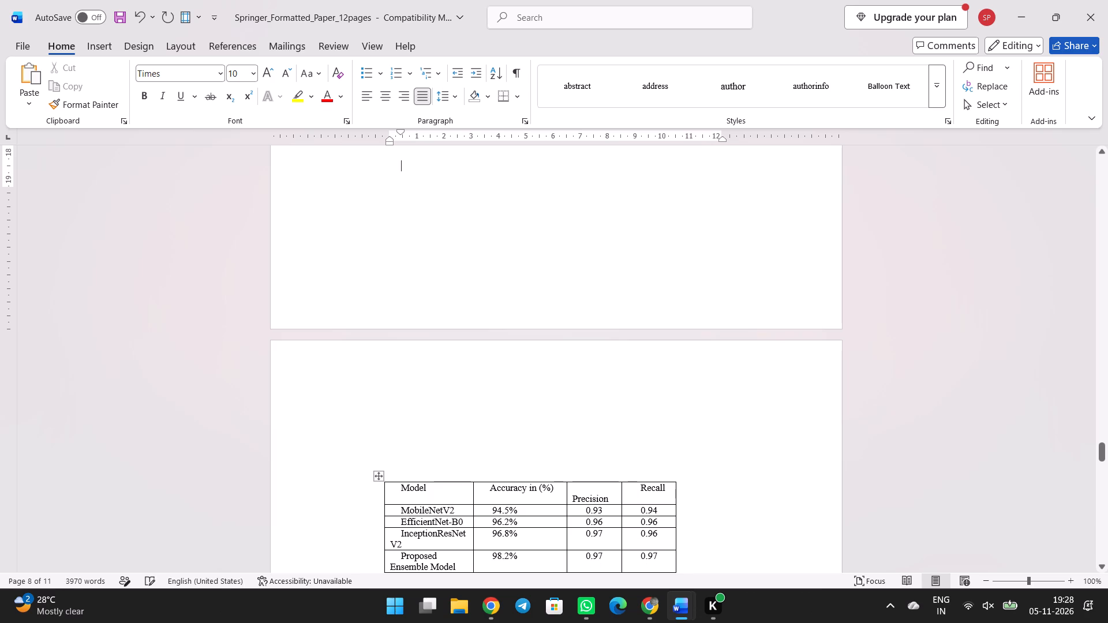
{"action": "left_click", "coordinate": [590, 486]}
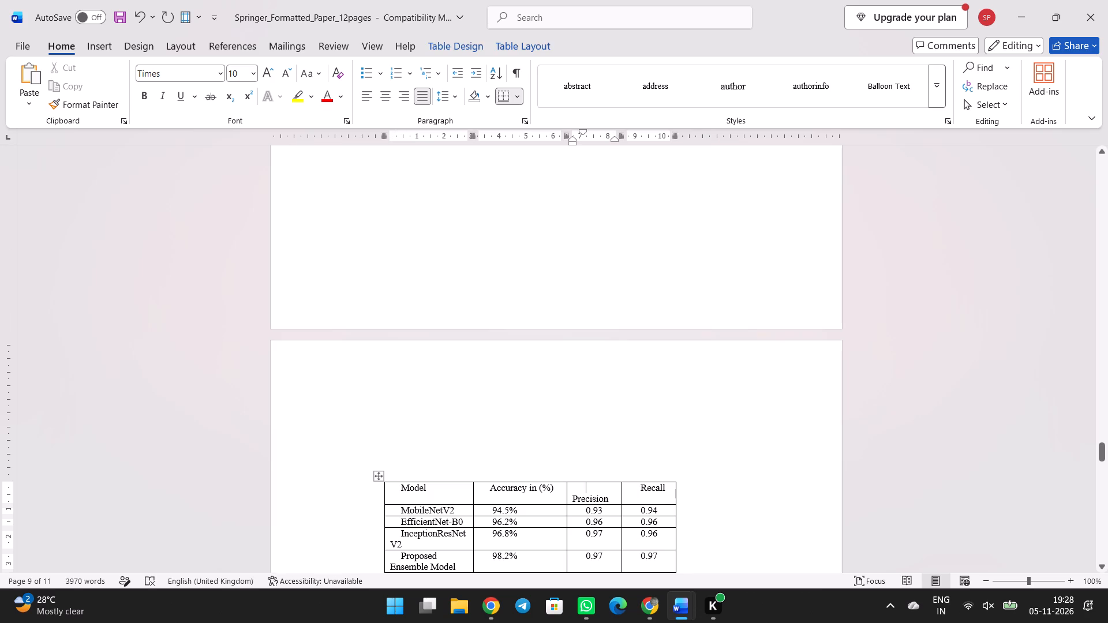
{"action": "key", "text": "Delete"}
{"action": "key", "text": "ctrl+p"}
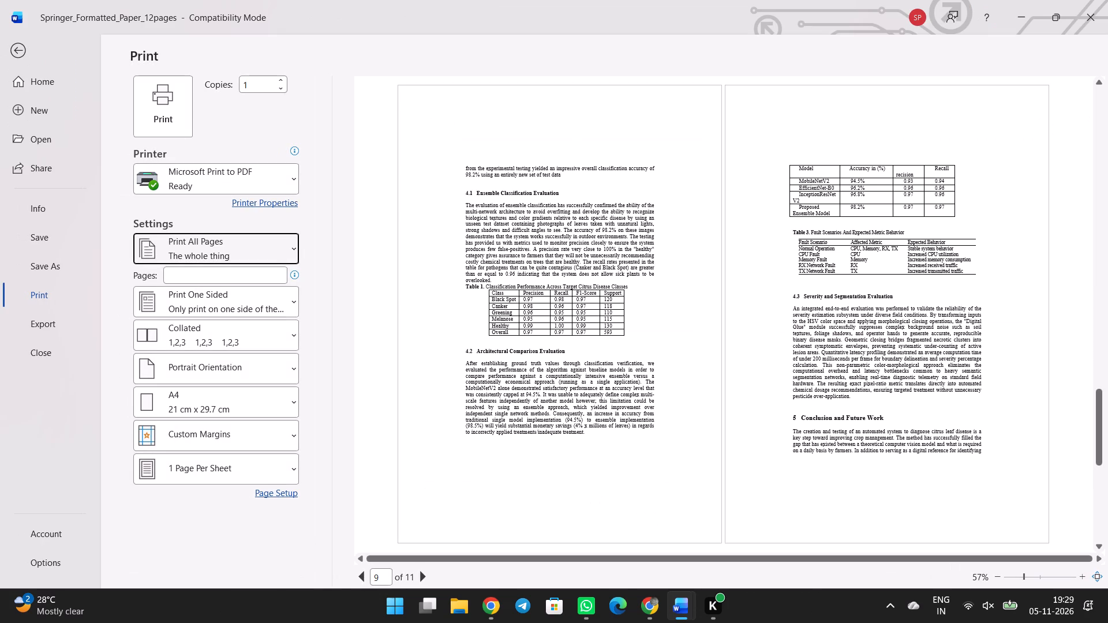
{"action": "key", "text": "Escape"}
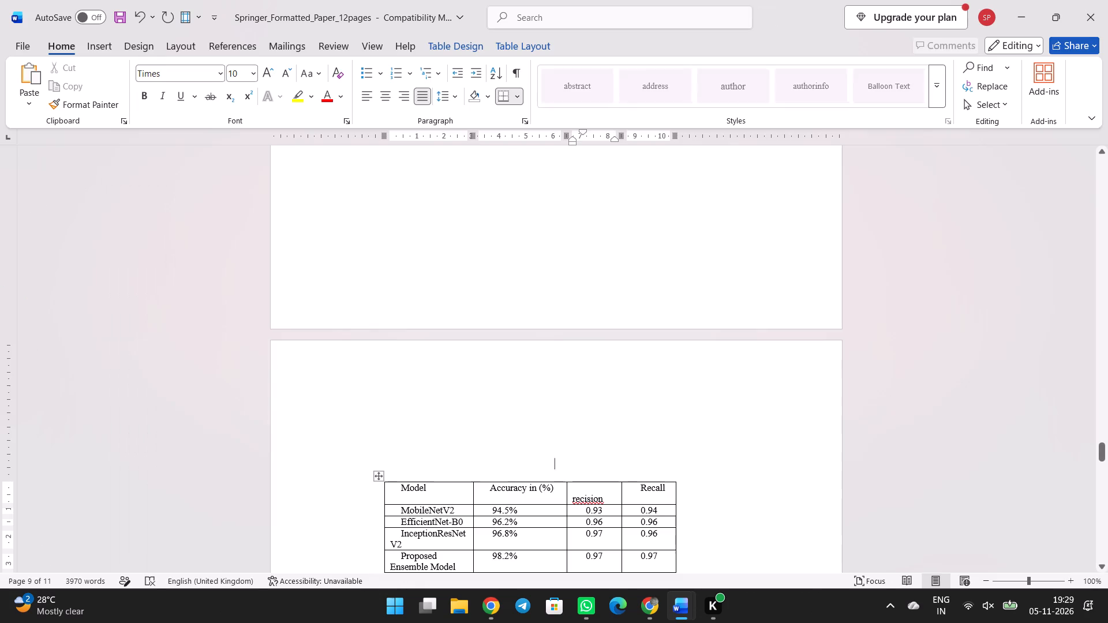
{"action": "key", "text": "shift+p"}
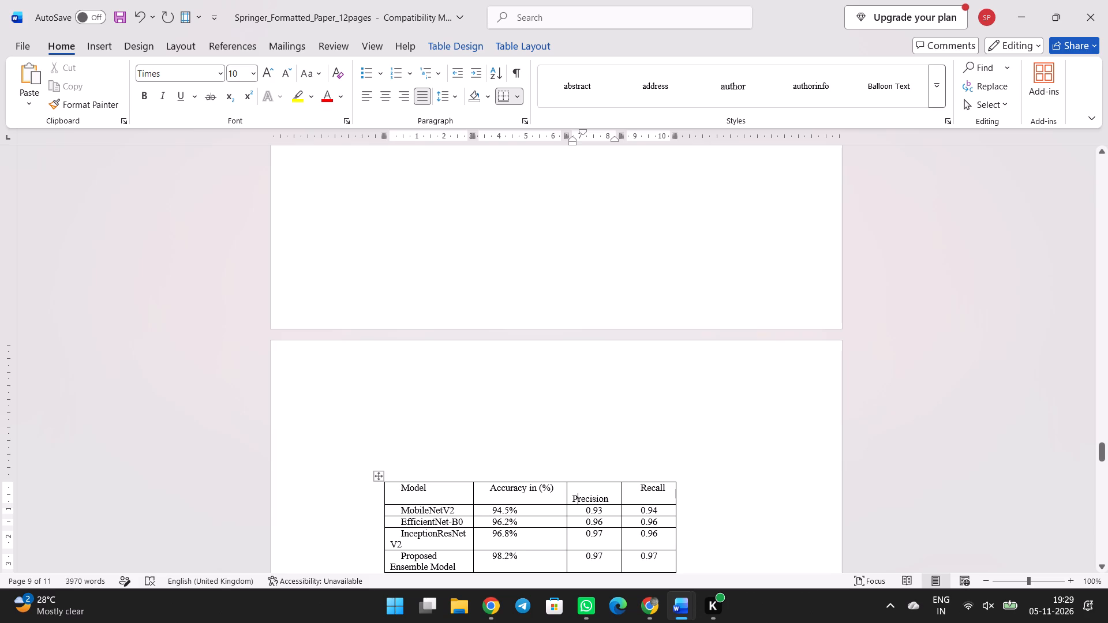
Widen the model comparison table and its Model column until "Proposed Ensemble Model" fits on one line.
{"action": "left_click_drag", "start_coordinate": [471, 524], "coordinate": [487, 524]}
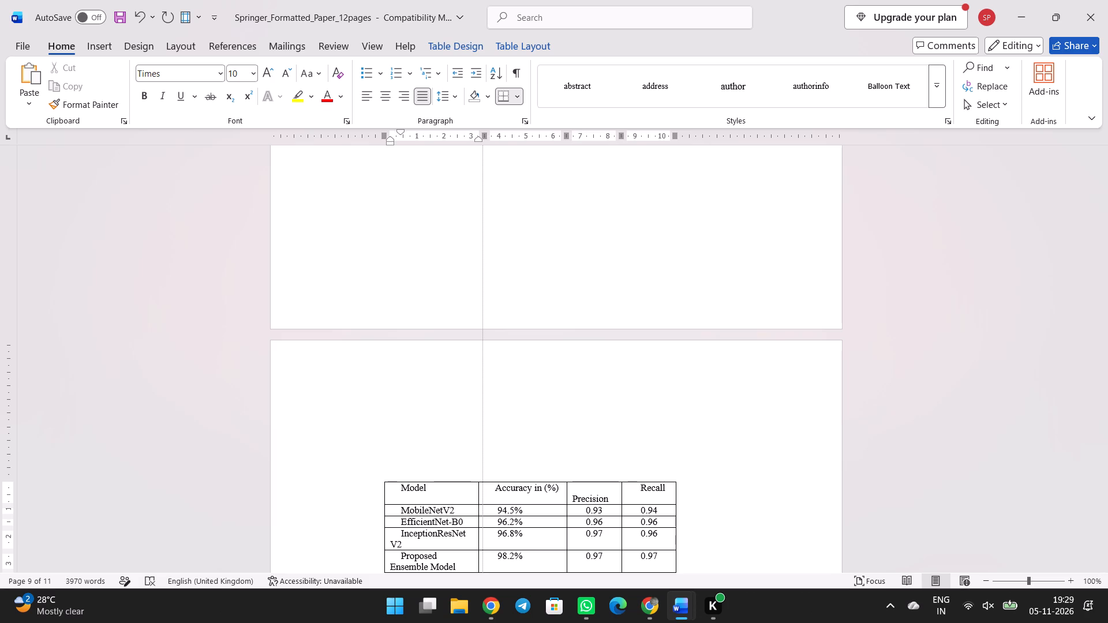
{"action": "left_click_drag", "start_coordinate": [487, 524], "coordinate": [488, 524]}
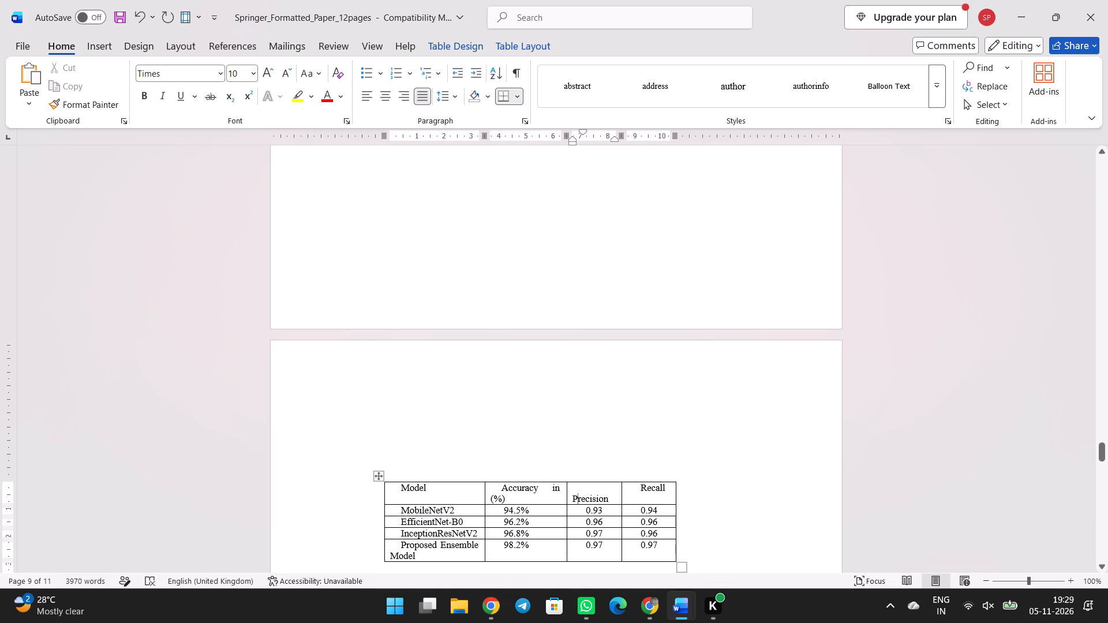
{"action": "left_click_drag", "start_coordinate": [675, 518], "coordinate": [726, 511]}
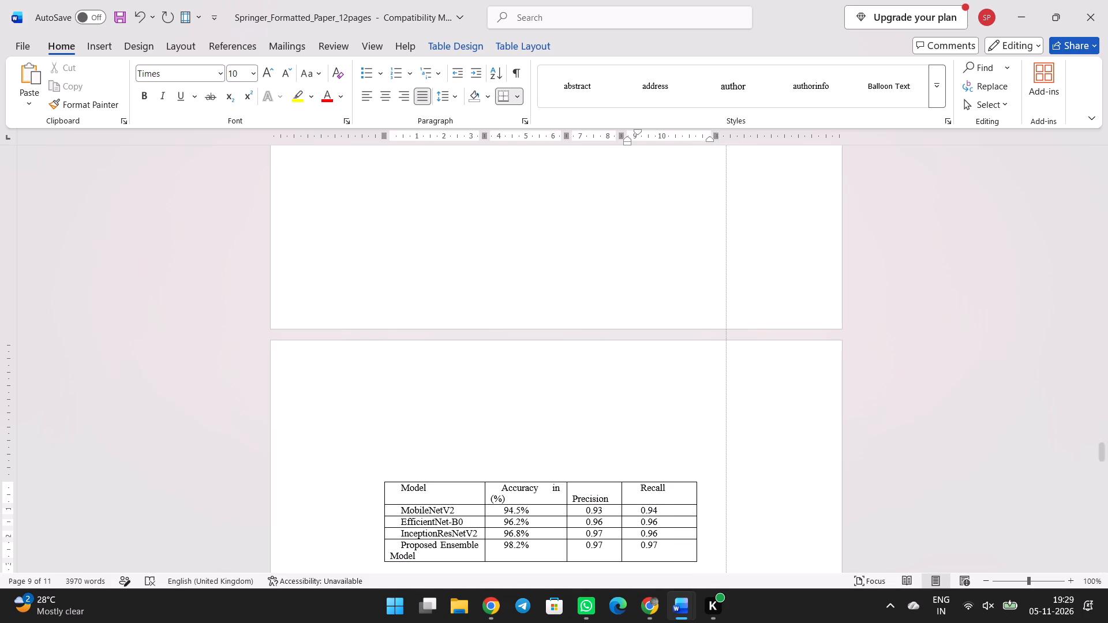
{"action": "left_click_drag", "start_coordinate": [726, 511], "coordinate": [747, 511]}
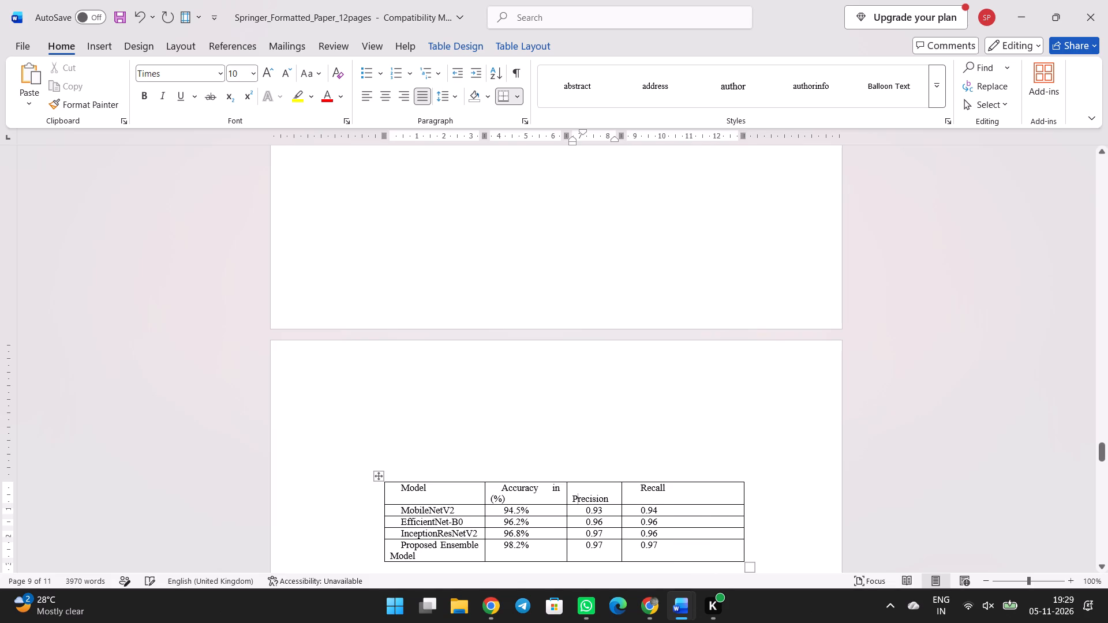
{"action": "left_click_drag", "start_coordinate": [620, 519], "coordinate": [646, 515]}
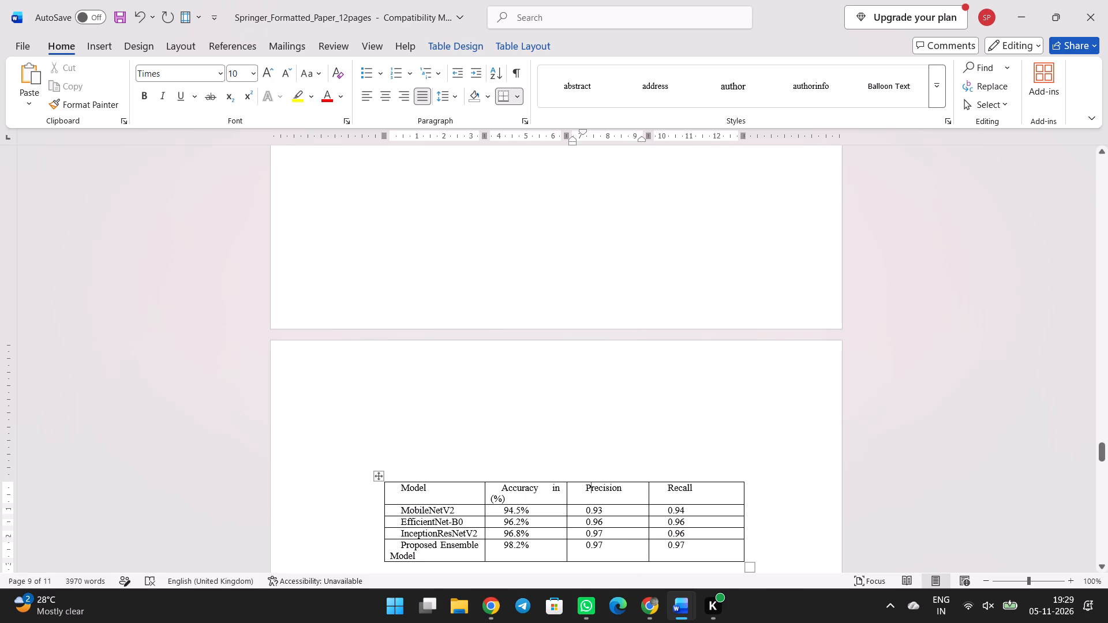
{"action": "left_click_drag", "start_coordinate": [566, 519], "coordinate": [593, 517]}
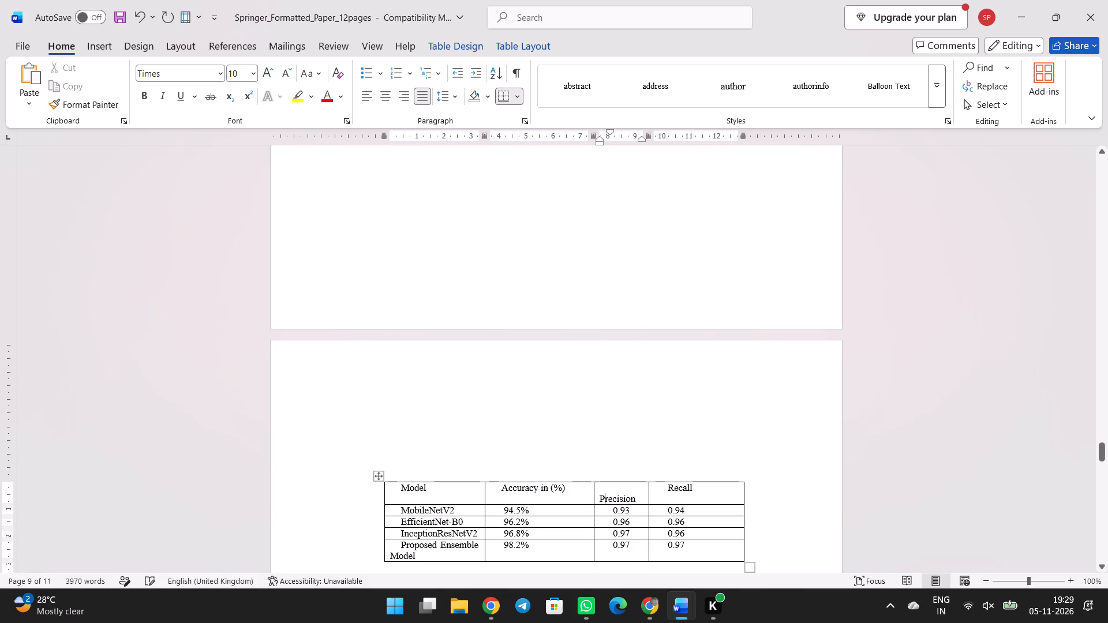
{"action": "left_click_drag", "start_coordinate": [485, 524], "coordinate": [507, 521]}
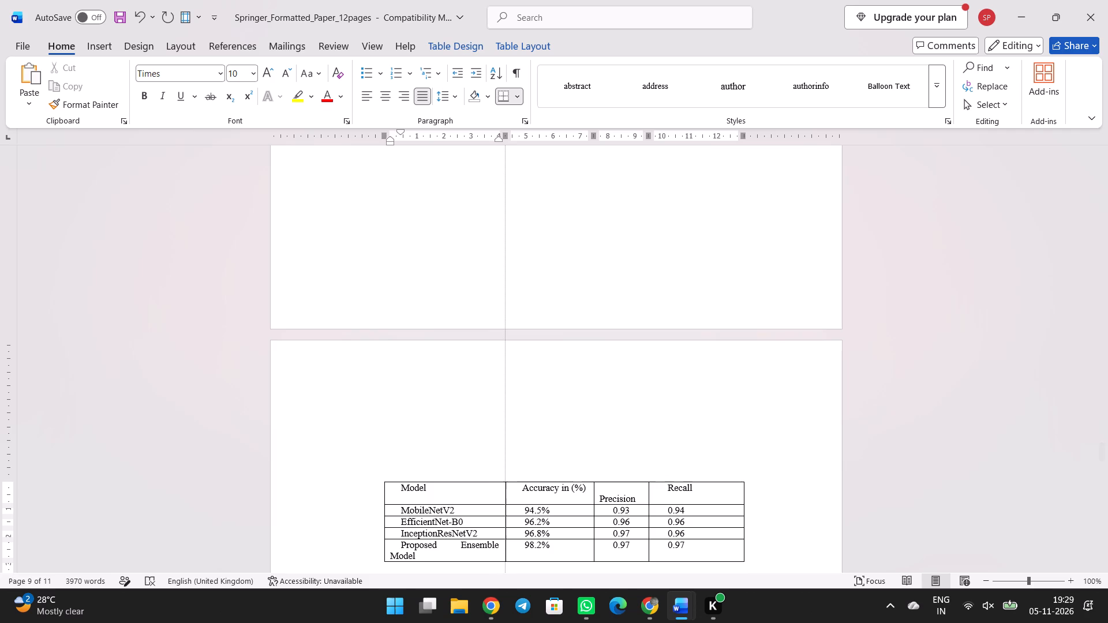
{"action": "left_click_drag", "start_coordinate": [507, 521], "coordinate": [522, 521]}
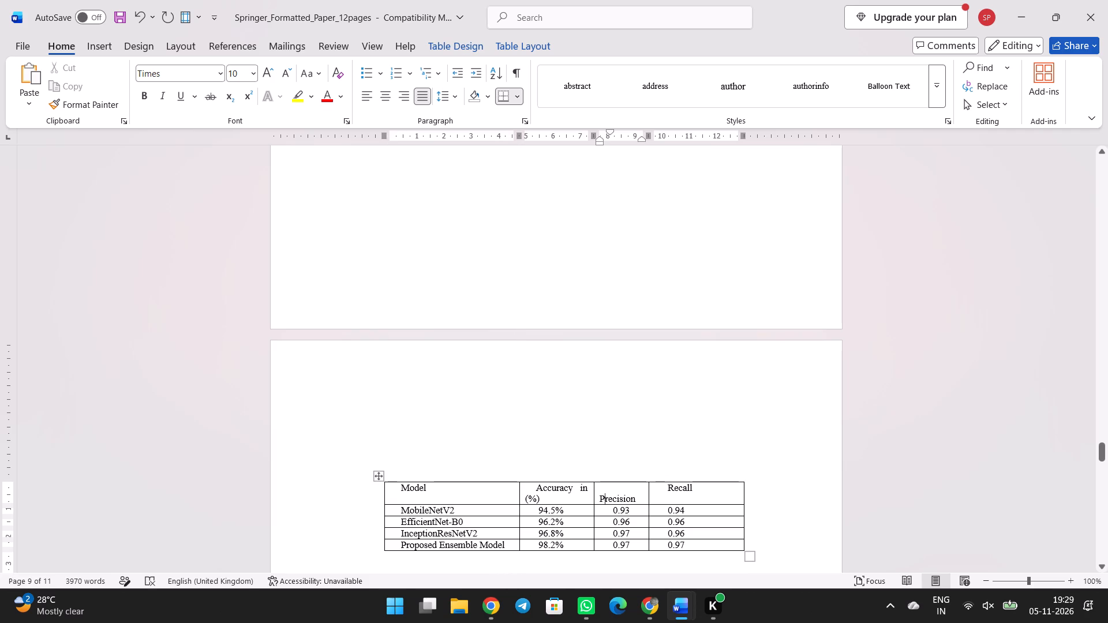
{"action": "left_click", "coordinate": [519, 519]}
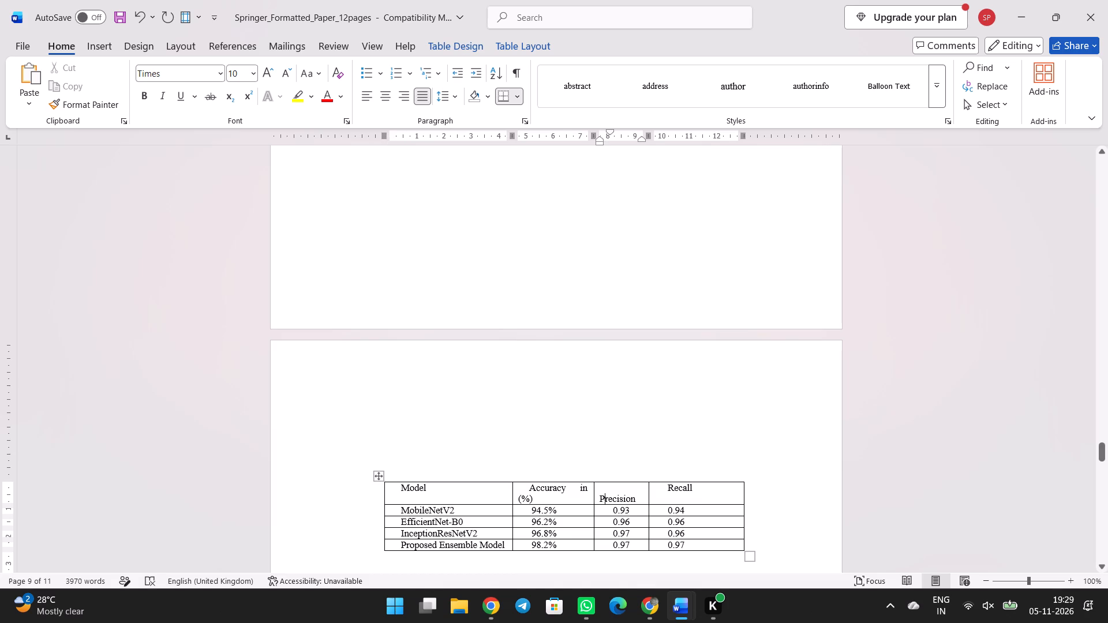
Widen the Accuracy and Precision columns so that "Accuracy in (%)" and "Precision" each sit on one line.
{"action": "left_click_drag", "start_coordinate": [594, 508], "coordinate": [604, 502]}
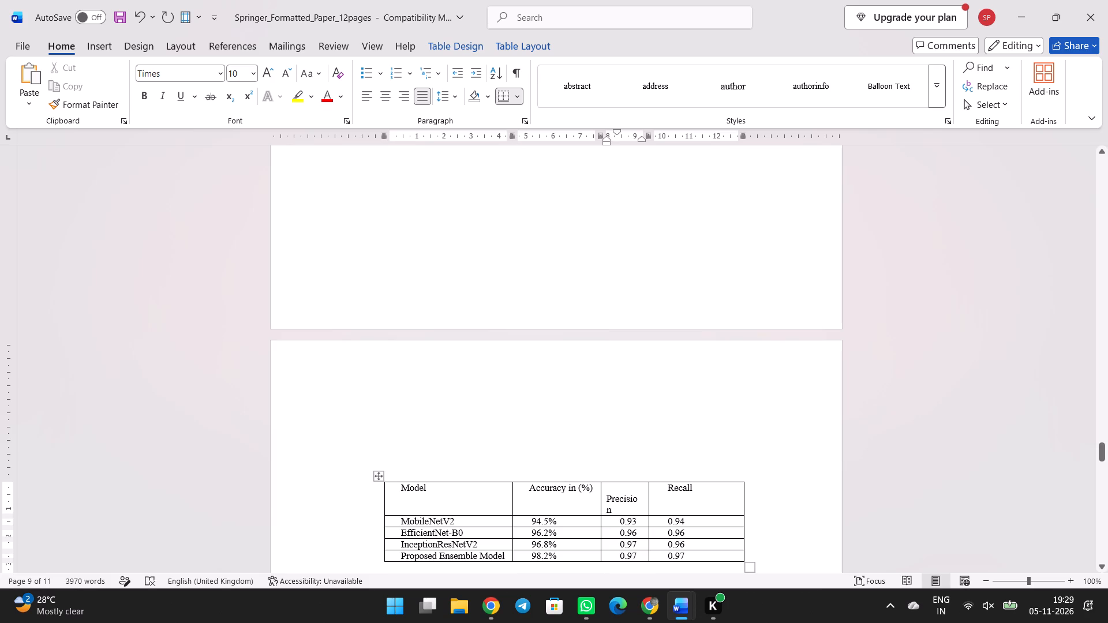
{"action": "left_click_drag", "start_coordinate": [649, 504], "coordinate": [661, 502]}
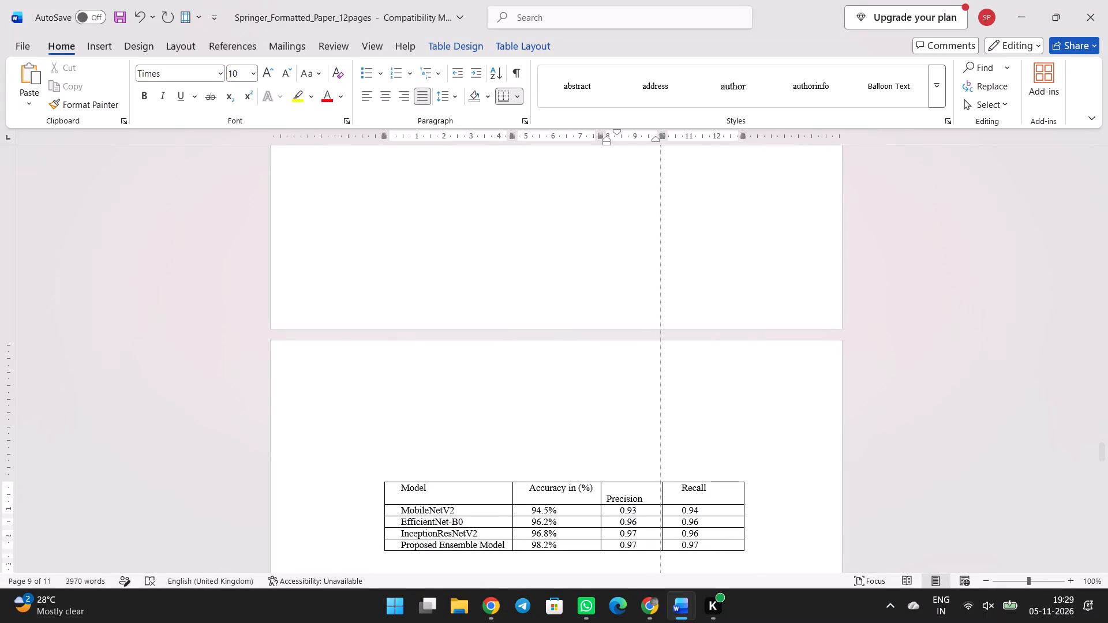
{"action": "left_click_drag", "start_coordinate": [661, 502], "coordinate": [667, 497]}
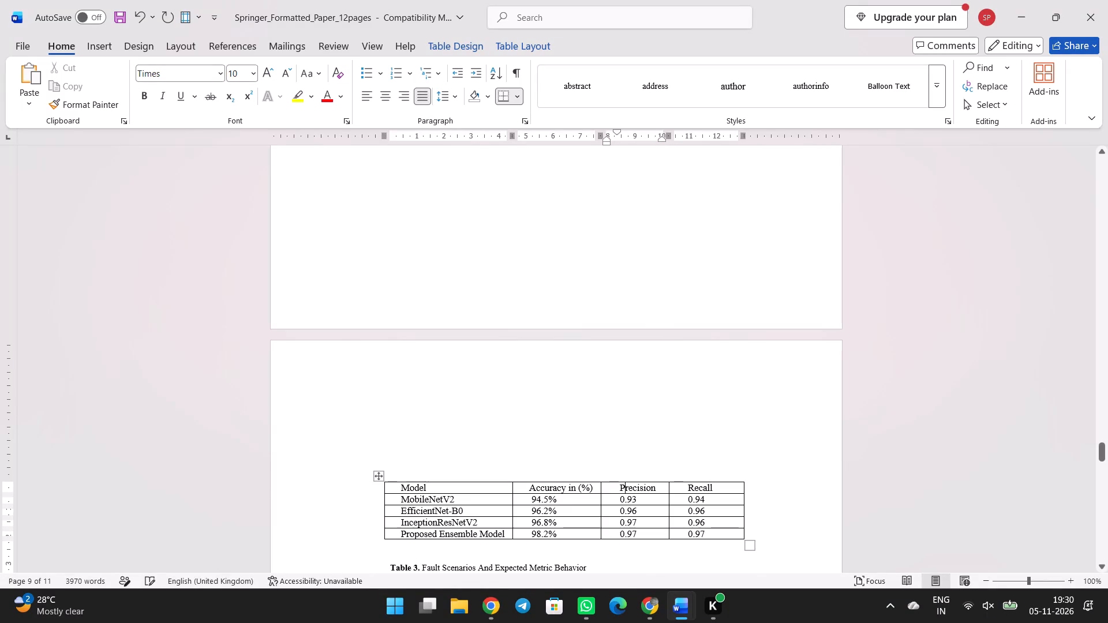
{"action": "scroll", "coordinate": [567, 434], "scroll_direction": "up", "scroll_amount": 1}
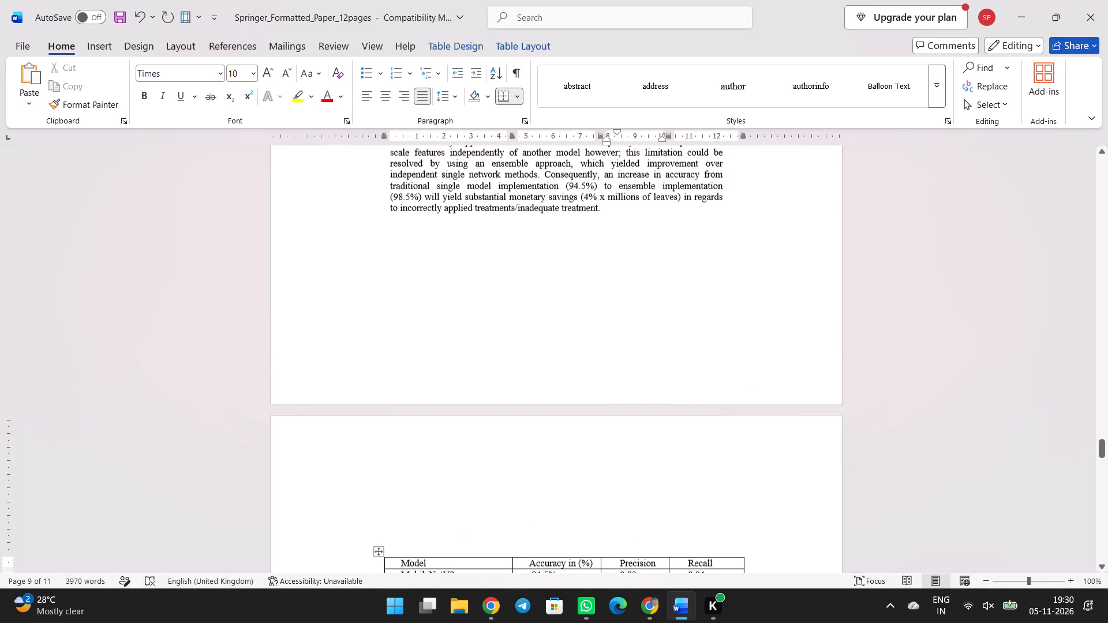
{"action": "scroll", "coordinate": [567, 316], "scroll_direction": "up", "scroll_amount": 1}
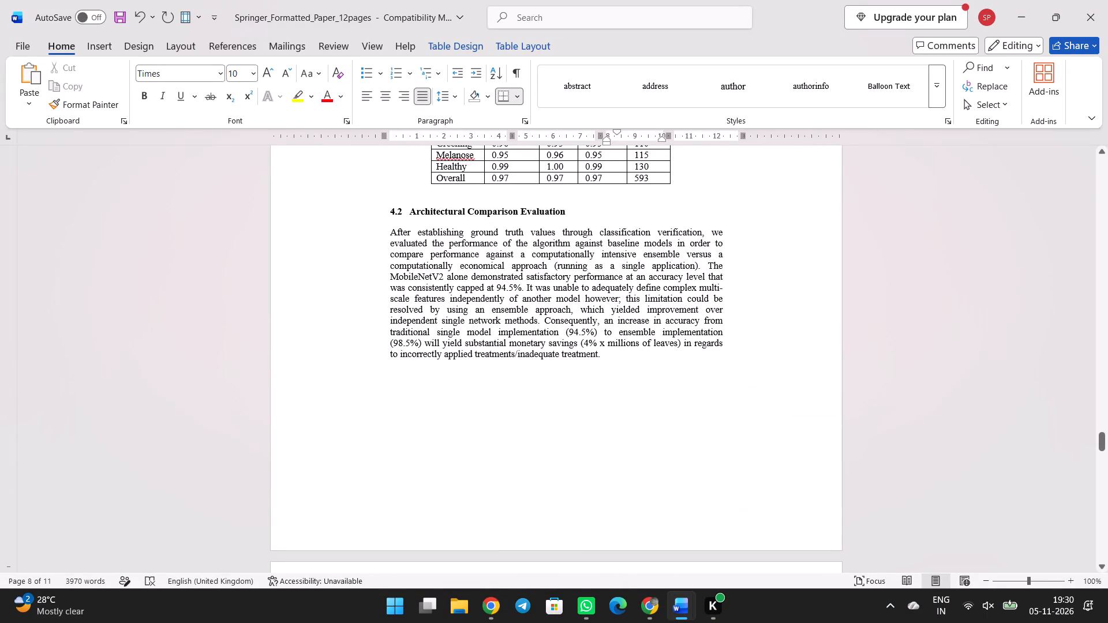
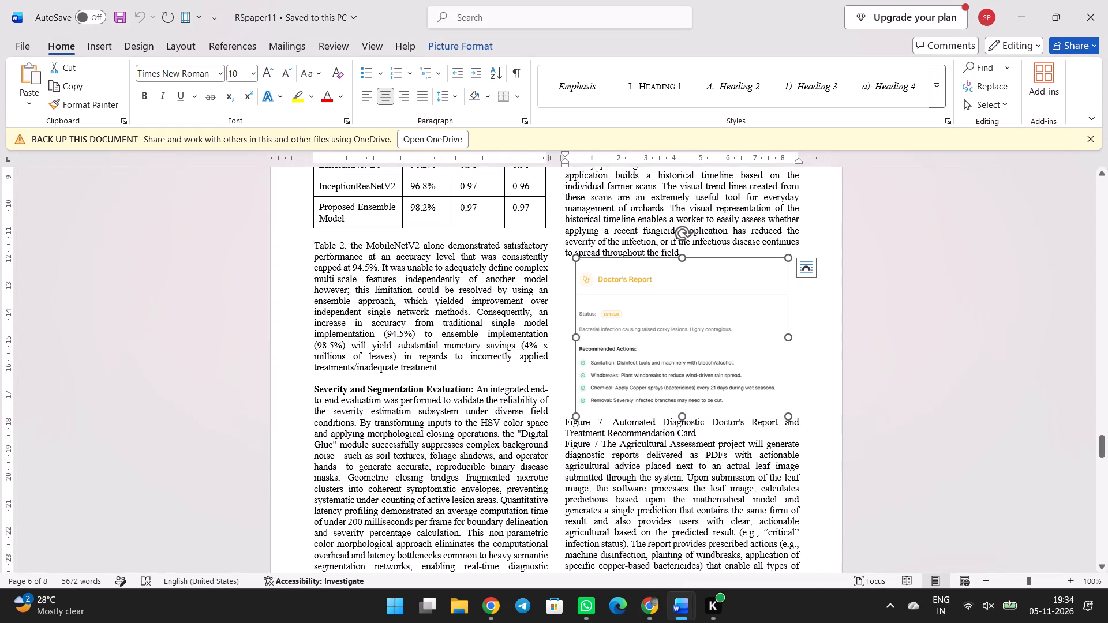
{"action": "key", "text": "alt+Tab"}
{"action": "key", "text": "alt+Tab"}
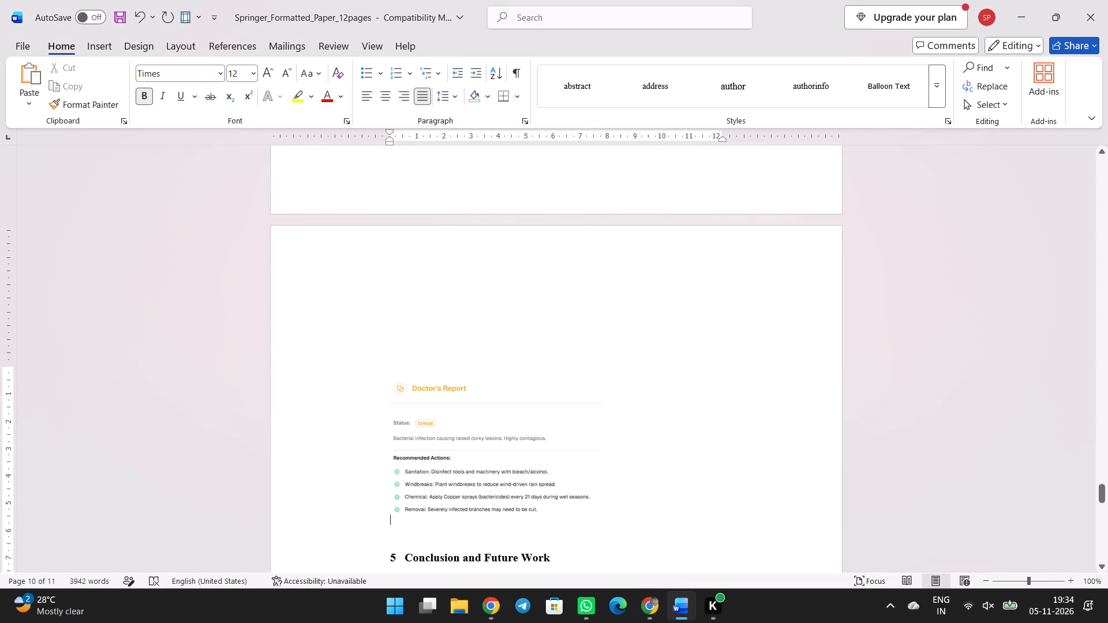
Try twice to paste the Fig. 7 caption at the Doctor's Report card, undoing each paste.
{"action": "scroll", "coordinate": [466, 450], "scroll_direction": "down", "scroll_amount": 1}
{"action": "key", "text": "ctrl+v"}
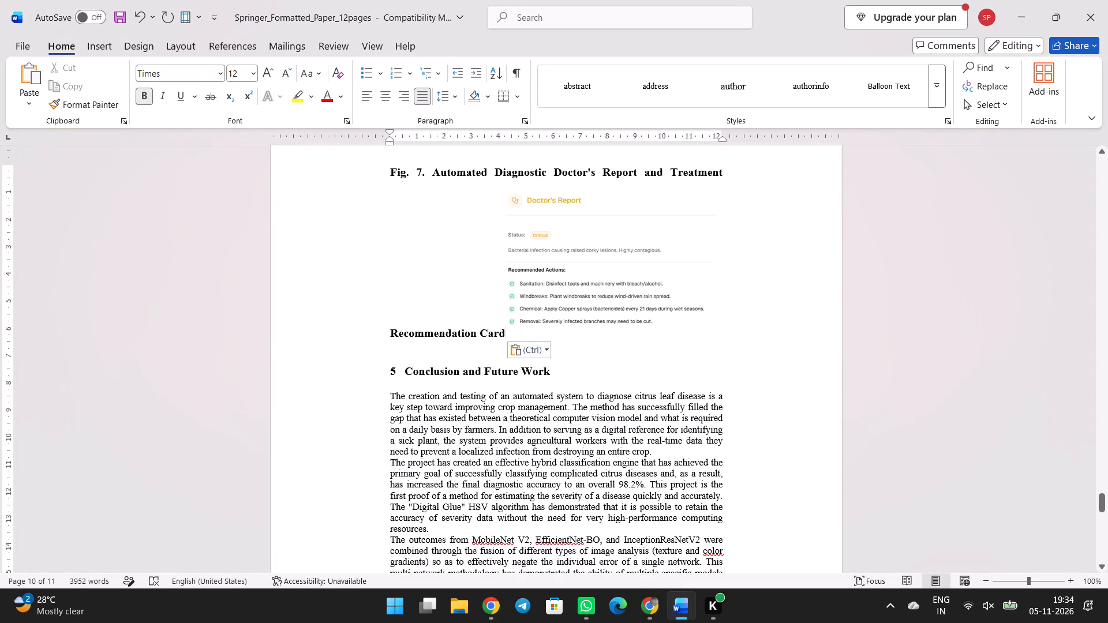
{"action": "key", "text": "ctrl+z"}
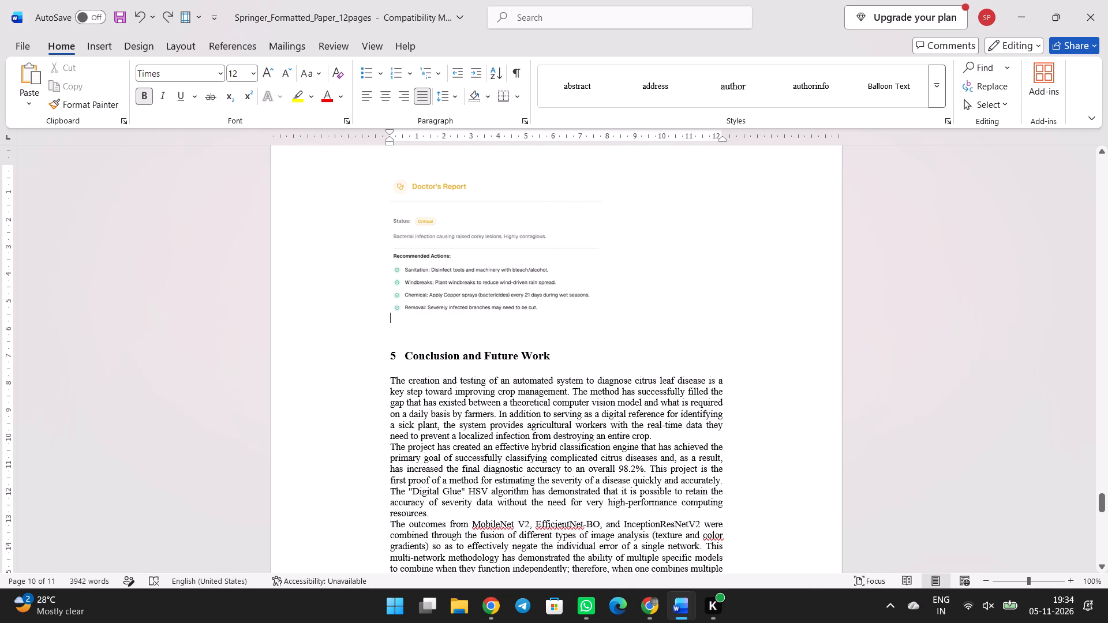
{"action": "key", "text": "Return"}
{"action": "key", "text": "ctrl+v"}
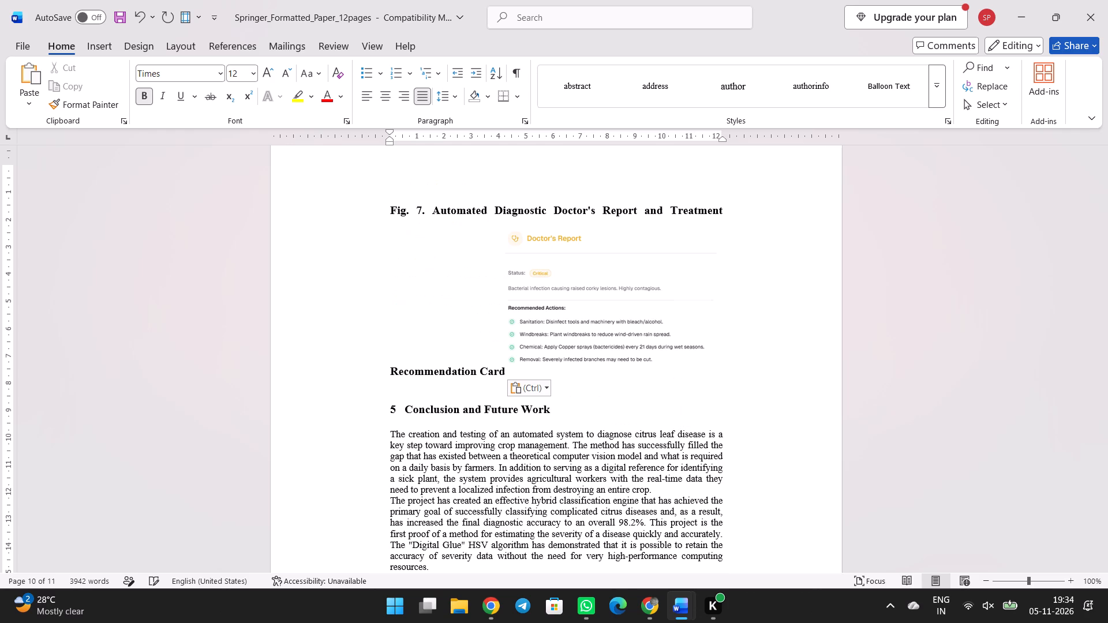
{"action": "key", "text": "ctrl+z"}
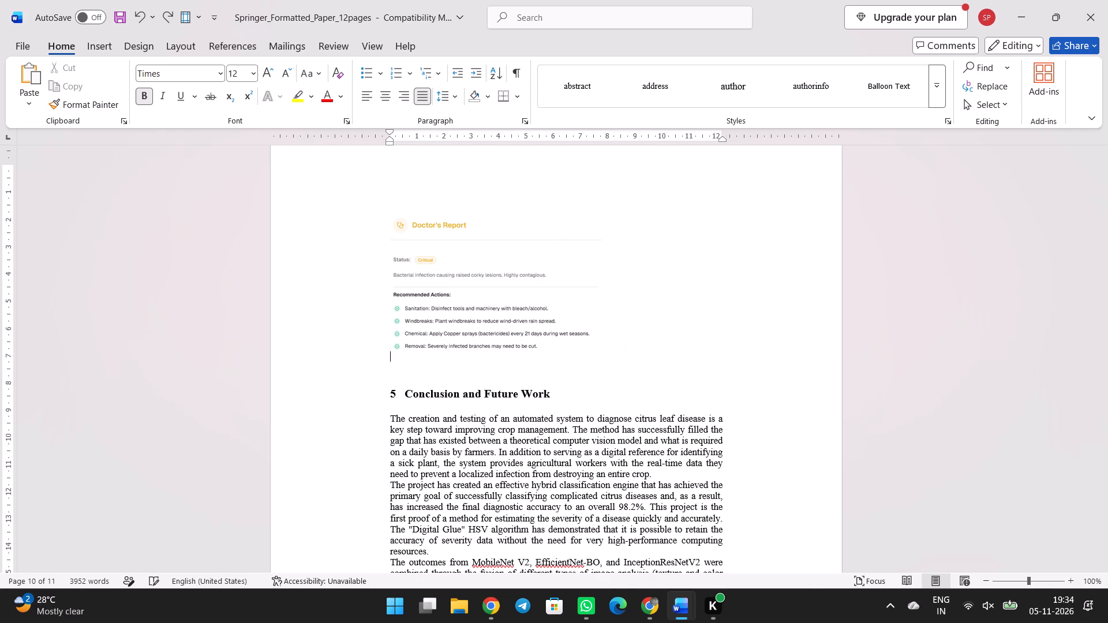
Start a new line after the Doctor's Report card and paste the Fig. 7 caption there.
{"action": "left_click", "coordinate": [608, 320]}
{"action": "key", "text": "Return"}
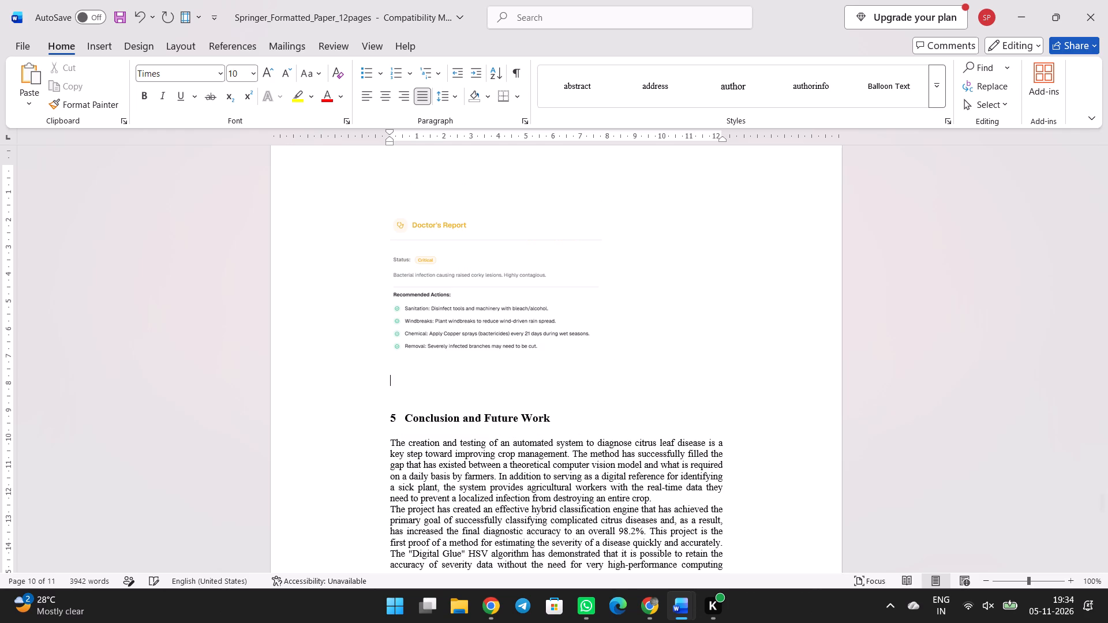
{"action": "key", "text": "ctrl+v"}
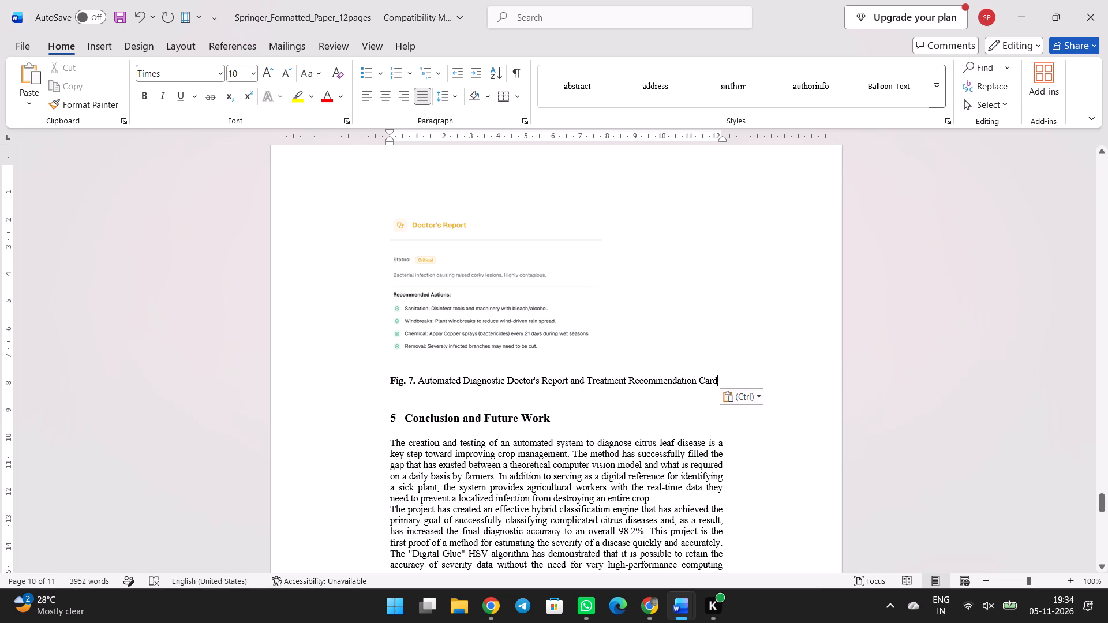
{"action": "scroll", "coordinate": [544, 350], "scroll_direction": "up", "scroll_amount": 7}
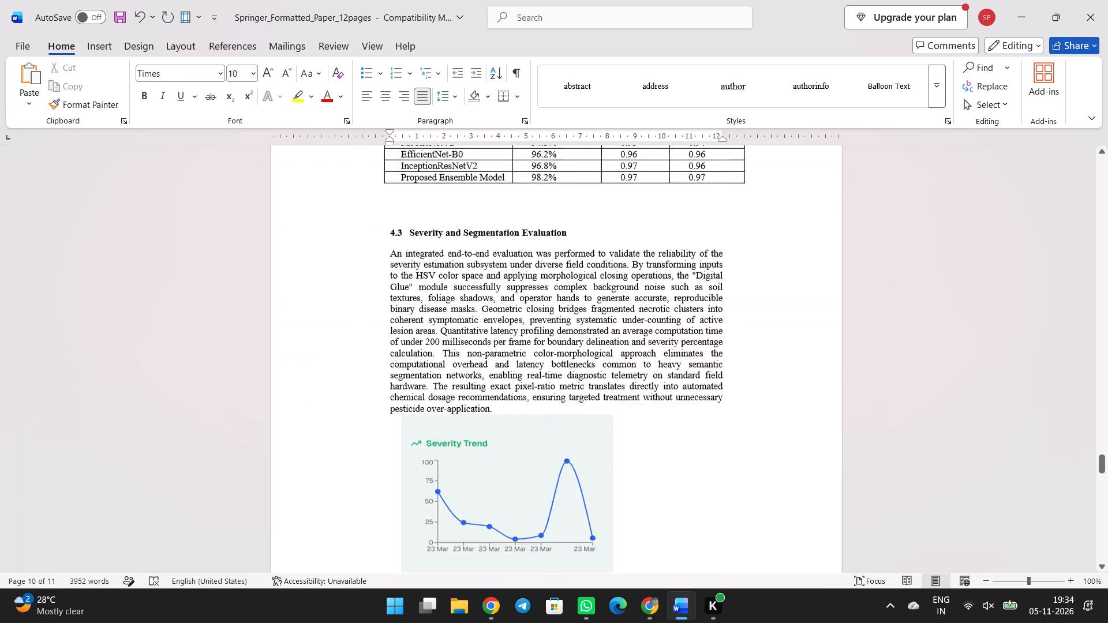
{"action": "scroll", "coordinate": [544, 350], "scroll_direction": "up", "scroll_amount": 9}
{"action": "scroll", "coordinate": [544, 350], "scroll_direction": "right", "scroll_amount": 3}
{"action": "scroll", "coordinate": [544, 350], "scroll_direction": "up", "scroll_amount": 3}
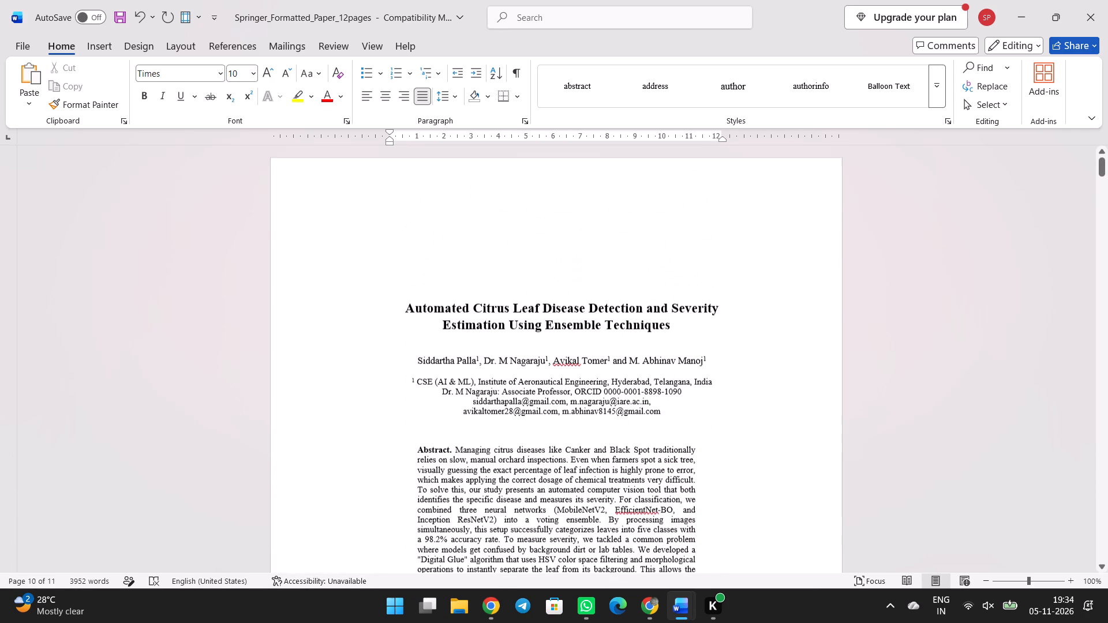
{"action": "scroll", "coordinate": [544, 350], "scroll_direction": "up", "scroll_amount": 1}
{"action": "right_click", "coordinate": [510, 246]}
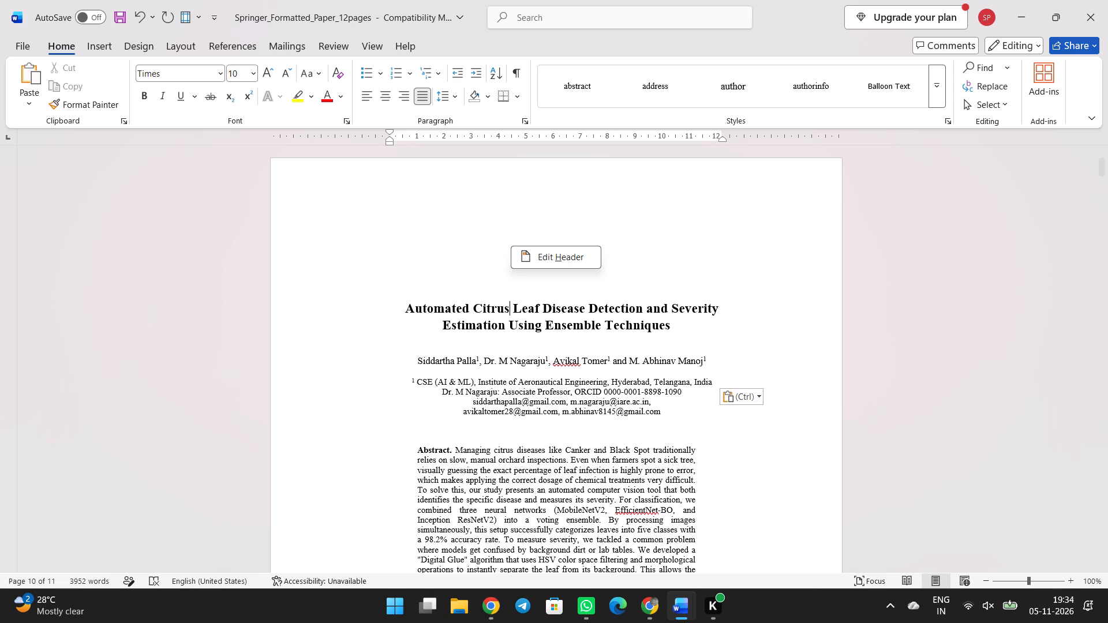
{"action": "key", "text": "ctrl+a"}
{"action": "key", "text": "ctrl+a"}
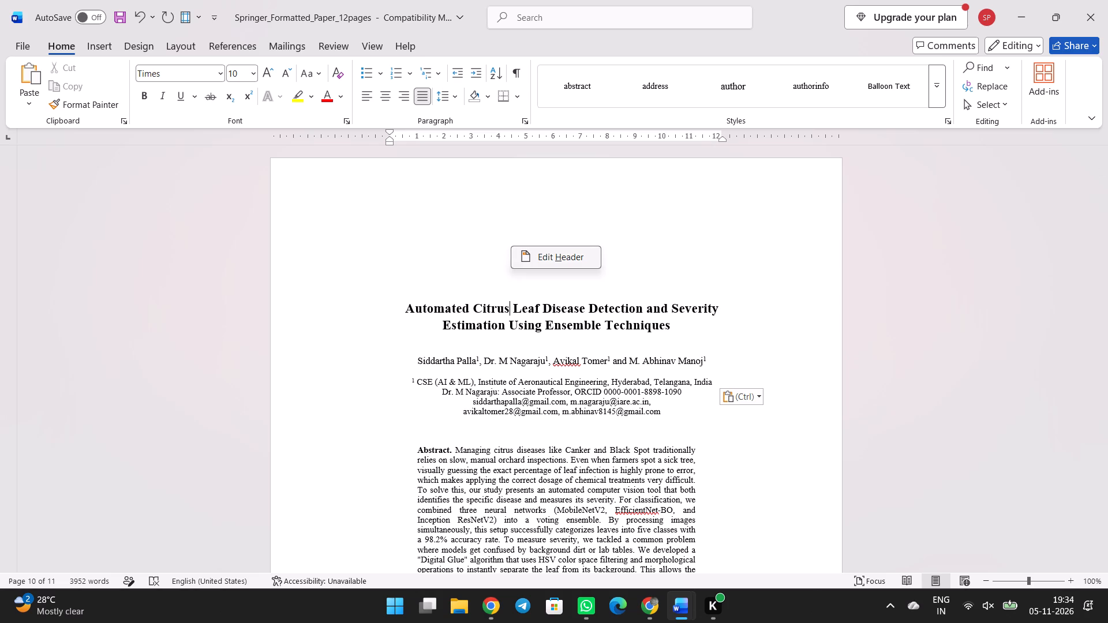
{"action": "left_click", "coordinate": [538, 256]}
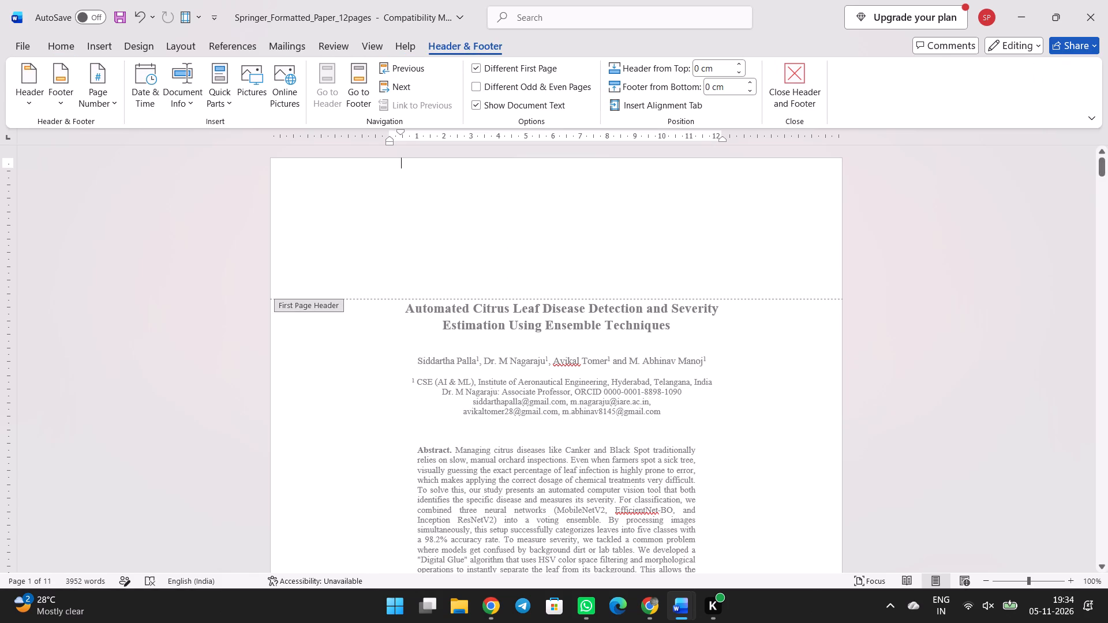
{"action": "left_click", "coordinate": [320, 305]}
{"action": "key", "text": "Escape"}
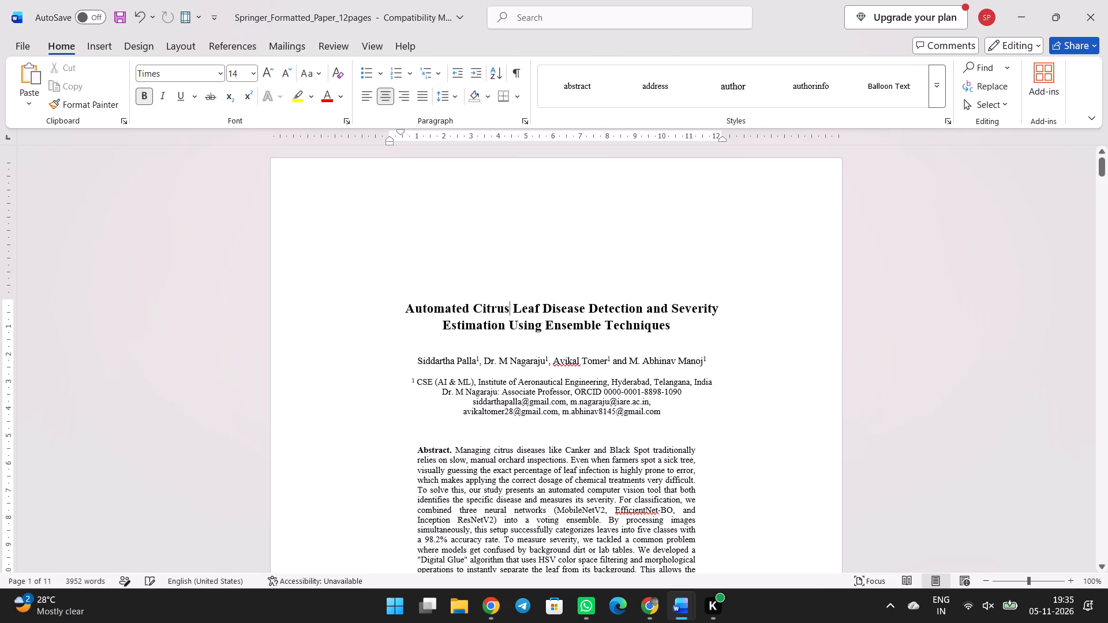
Select the entire Springer paper and open the page margin options.
{"action": "key", "text": "ctrl+a"}
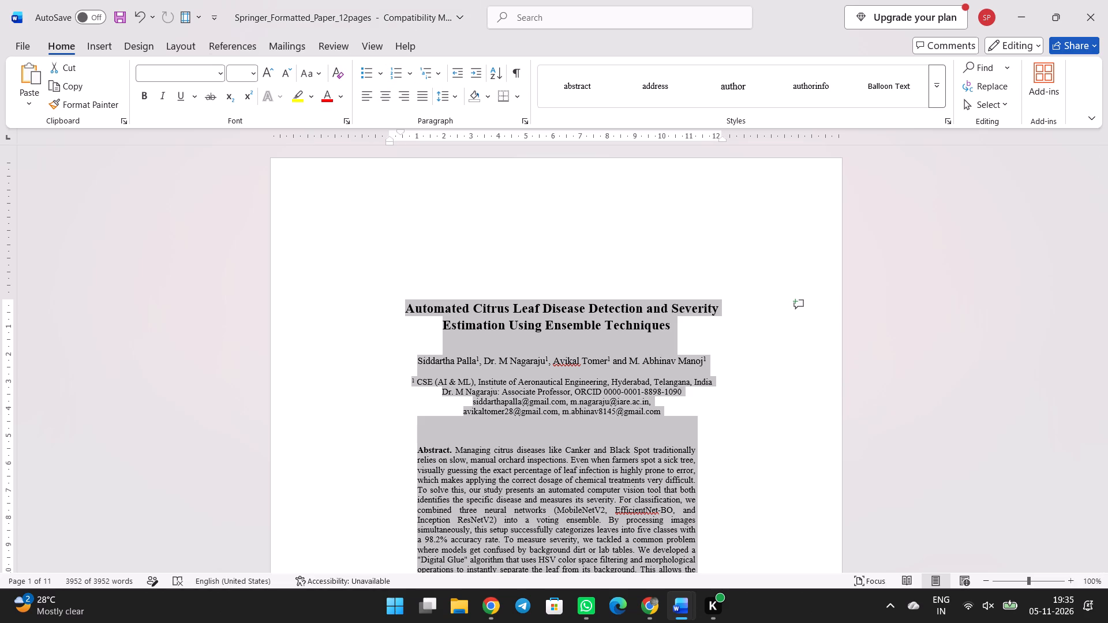
{"action": "left_click", "coordinate": [189, 50]}
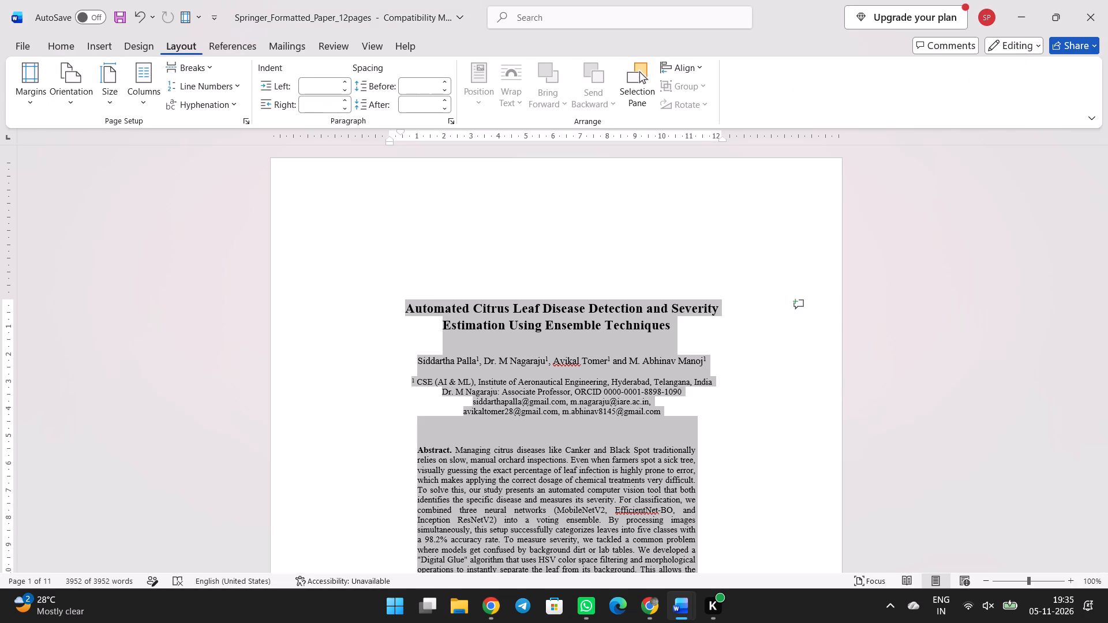
{"action": "left_click", "coordinate": [30, 103]}
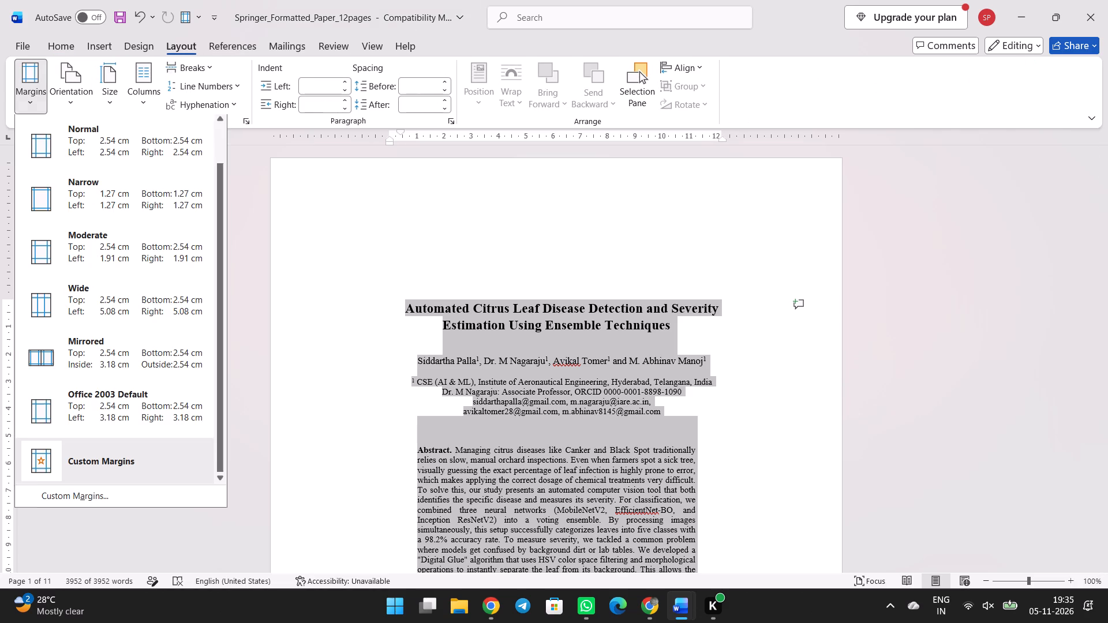
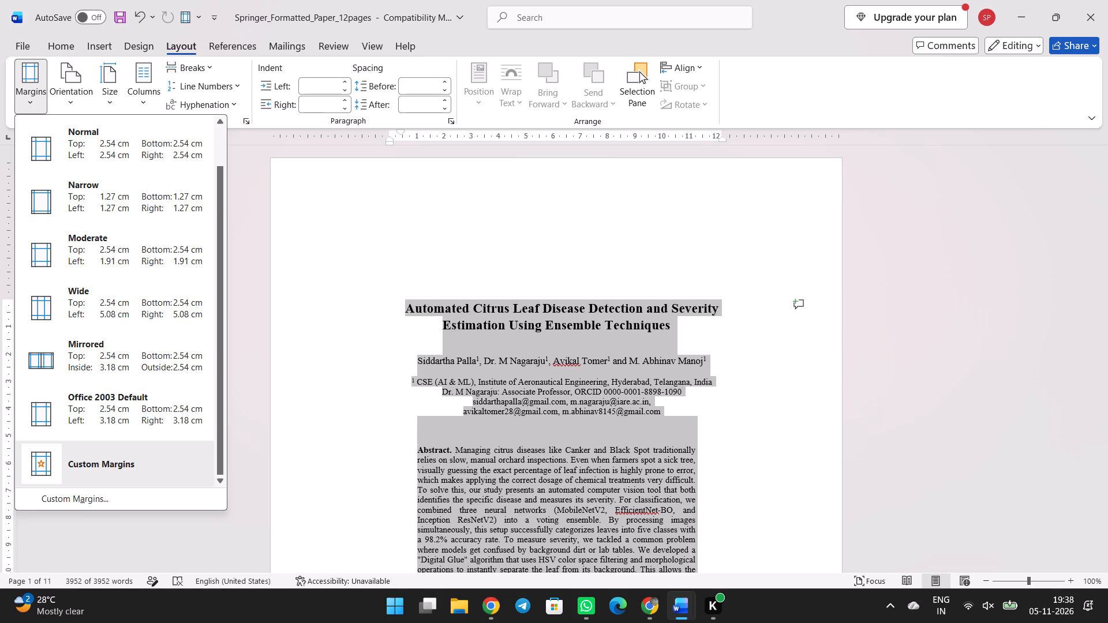
Dismiss the margin options, deselect the text, and review the paper's layout, figures and tables from the title through the references.
{"action": "left_click", "coordinate": [319, 234]}
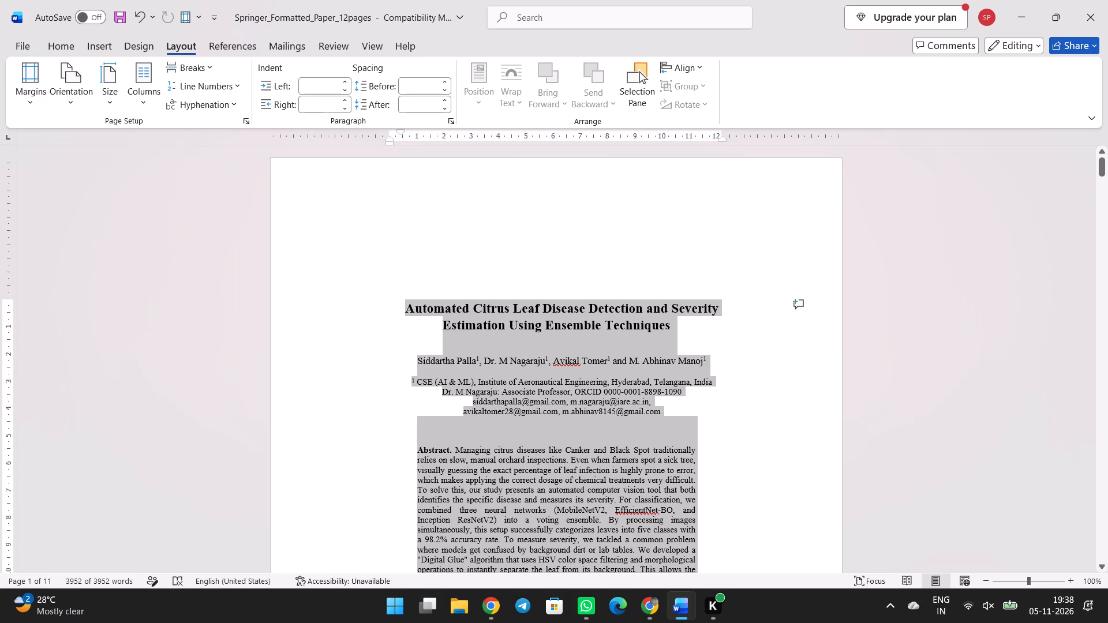
{"action": "left_click", "coordinate": [402, 335]}
{"action": "scroll", "coordinate": [402, 335], "scroll_direction": "down", "scroll_amount": 3}
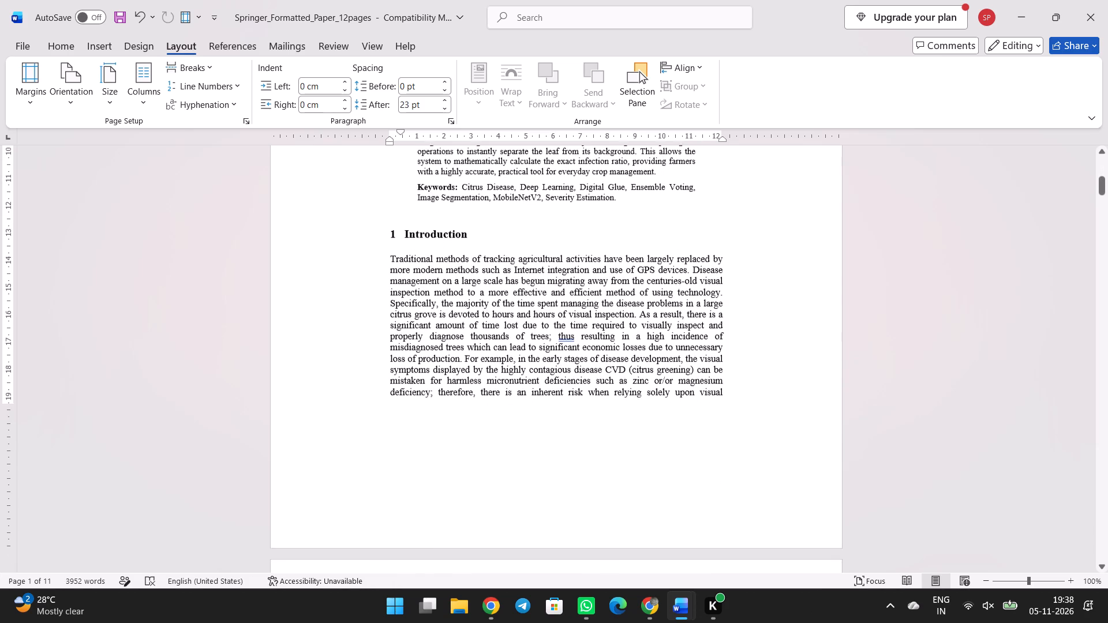
{"action": "scroll", "coordinate": [402, 335], "scroll_direction": "down", "scroll_amount": 6}
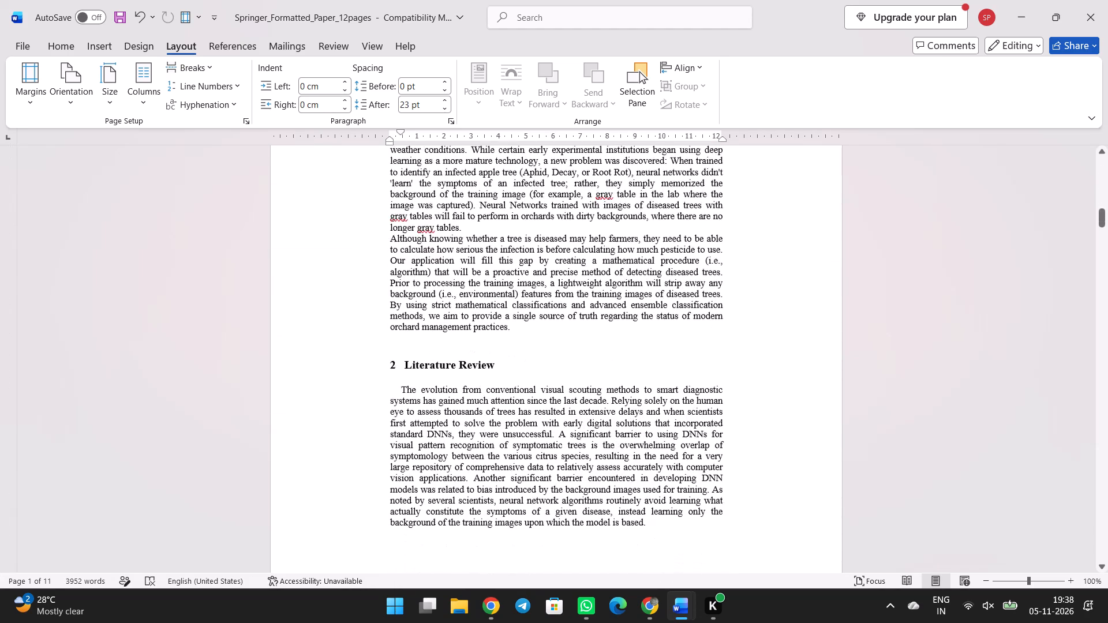
{"action": "scroll", "coordinate": [402, 335], "scroll_direction": "down", "scroll_amount": 6}
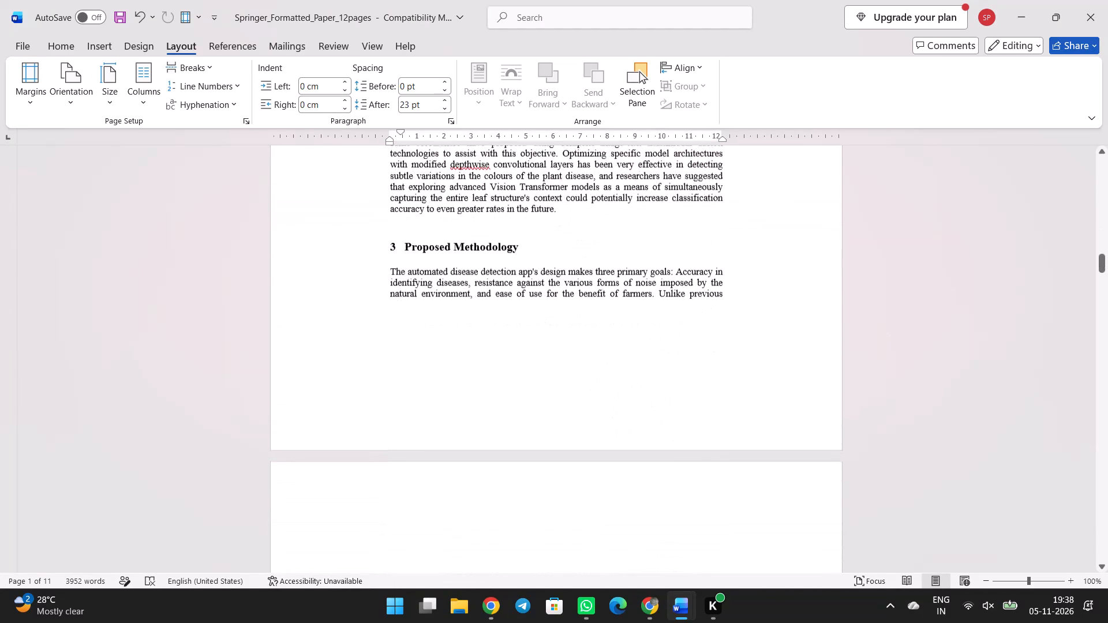
{"action": "scroll", "coordinate": [402, 335], "scroll_direction": "down", "scroll_amount": 5}
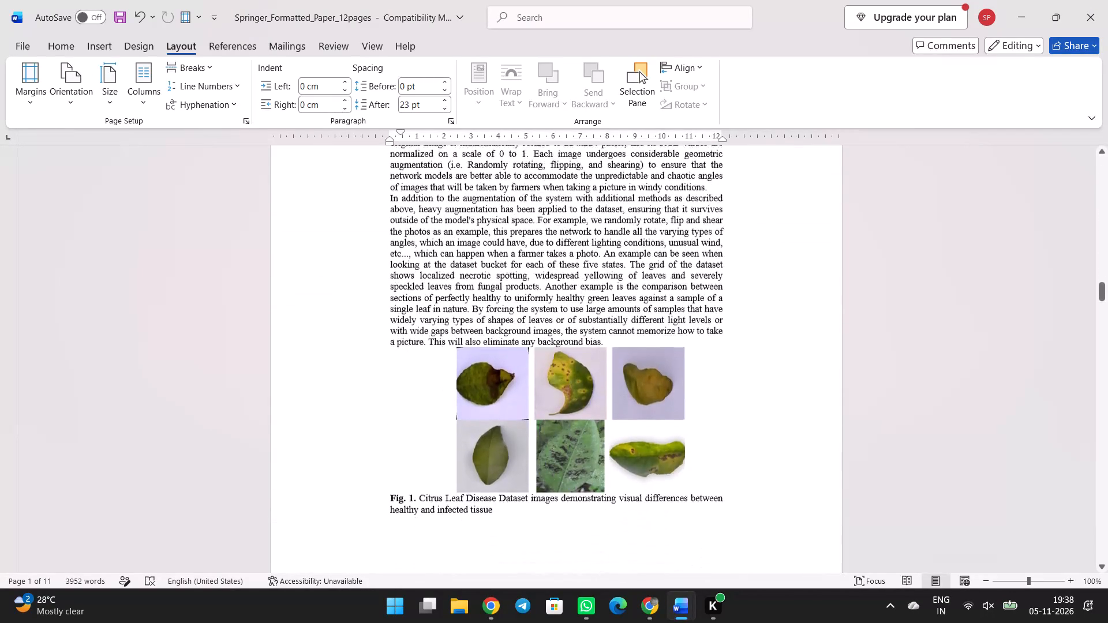
{"action": "scroll", "coordinate": [402, 335], "scroll_direction": "down", "scroll_amount": 5}
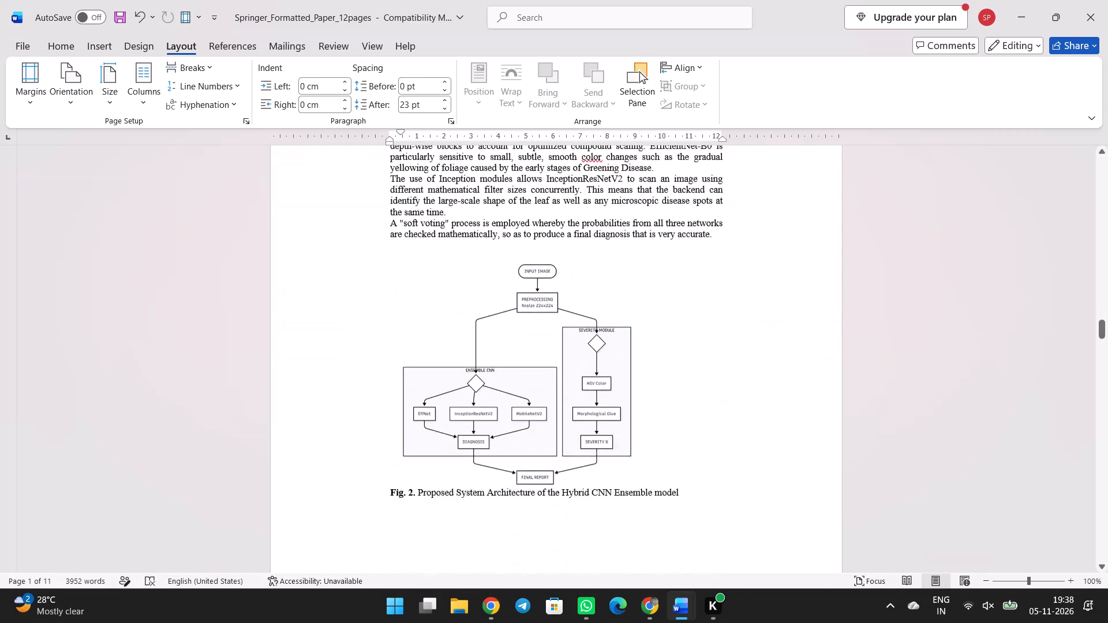
{"action": "scroll", "coordinate": [402, 335], "scroll_direction": "down", "scroll_amount": 6}
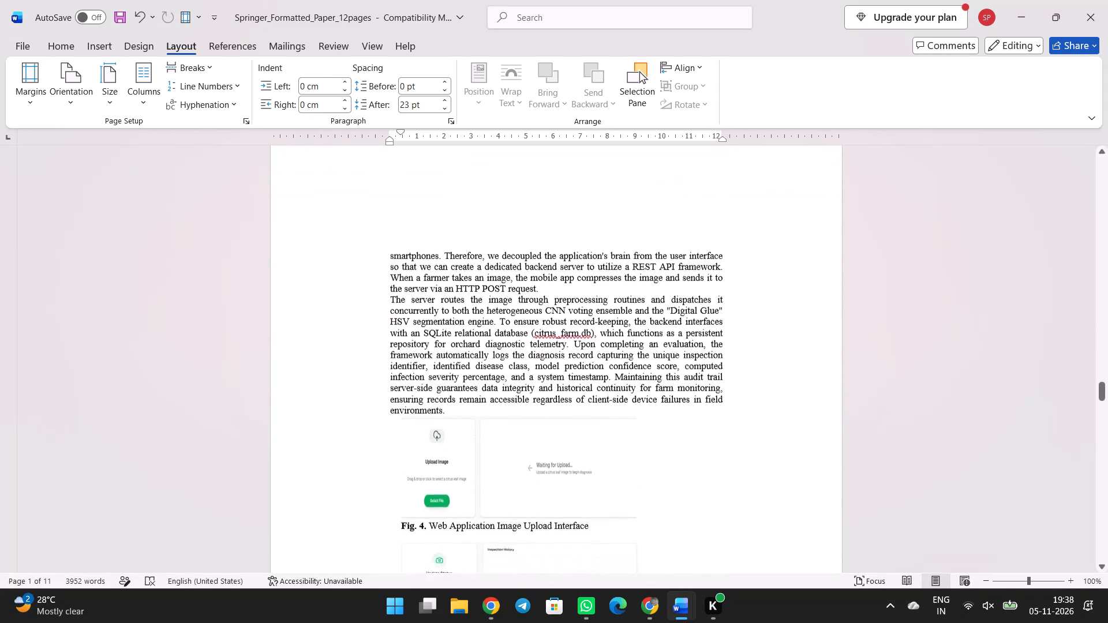
{"action": "scroll", "coordinate": [402, 335], "scroll_direction": "down", "scroll_amount": 6}
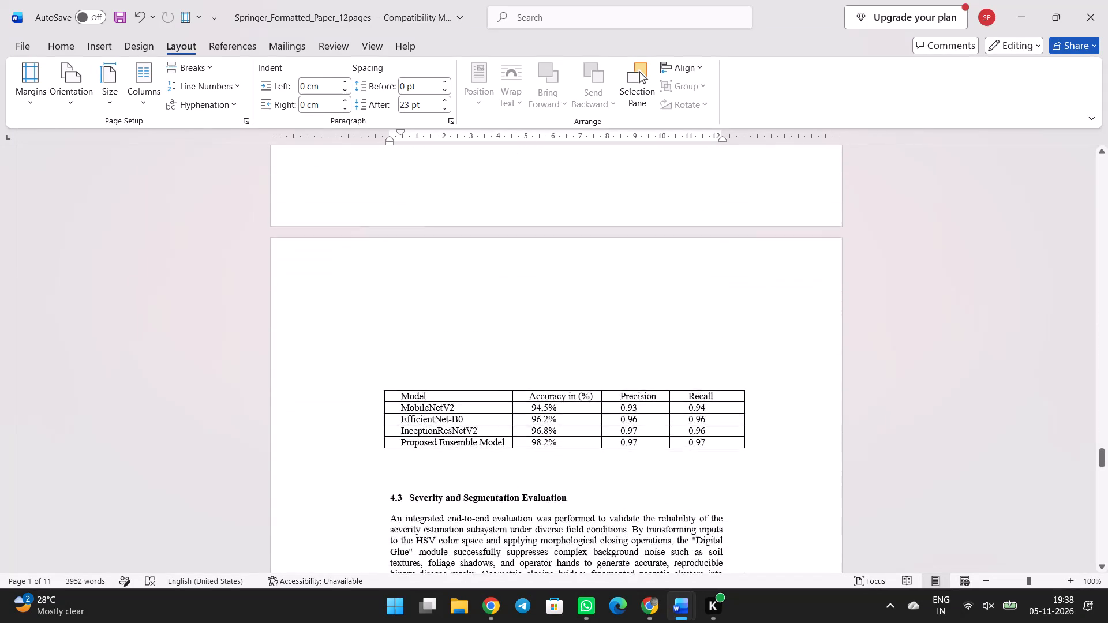
{"action": "scroll", "coordinate": [402, 335], "scroll_direction": "down", "scroll_amount": 8}
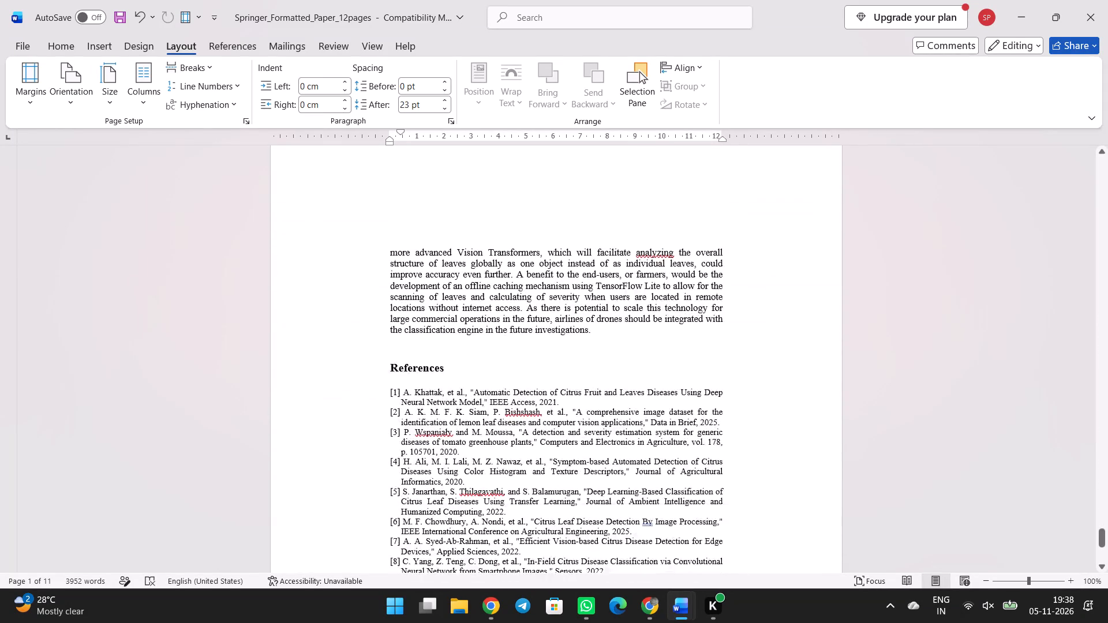
{"action": "scroll", "coordinate": [402, 335], "scroll_direction": "down", "scroll_amount": 5}
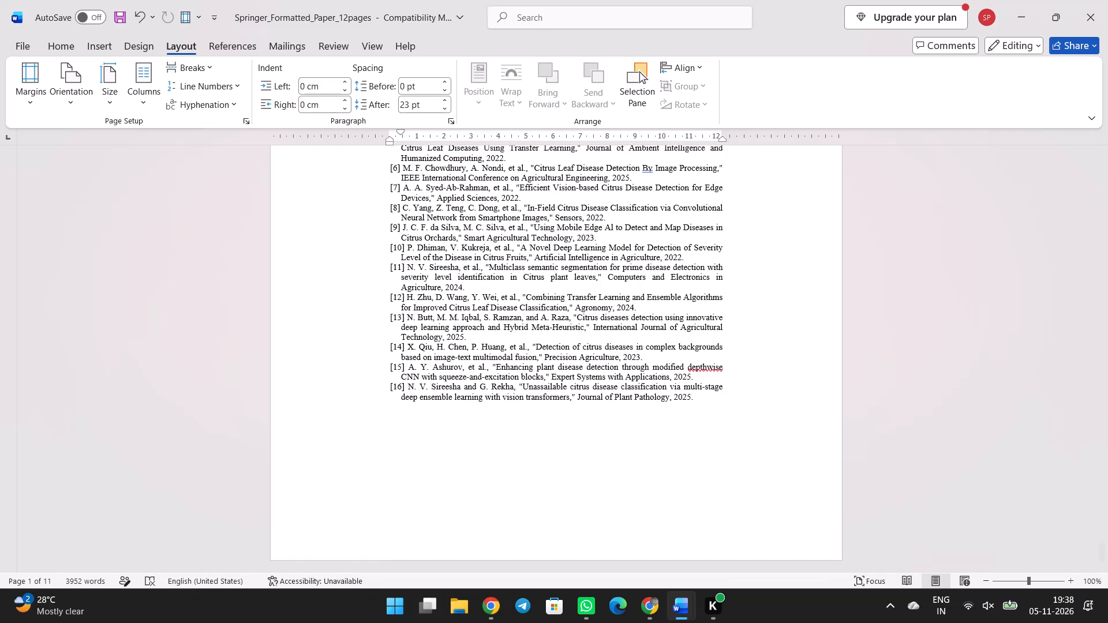
Start saving the Springer paper as a new file, with This PC as the save location.
{"action": "left_click", "coordinate": [27, 43]}
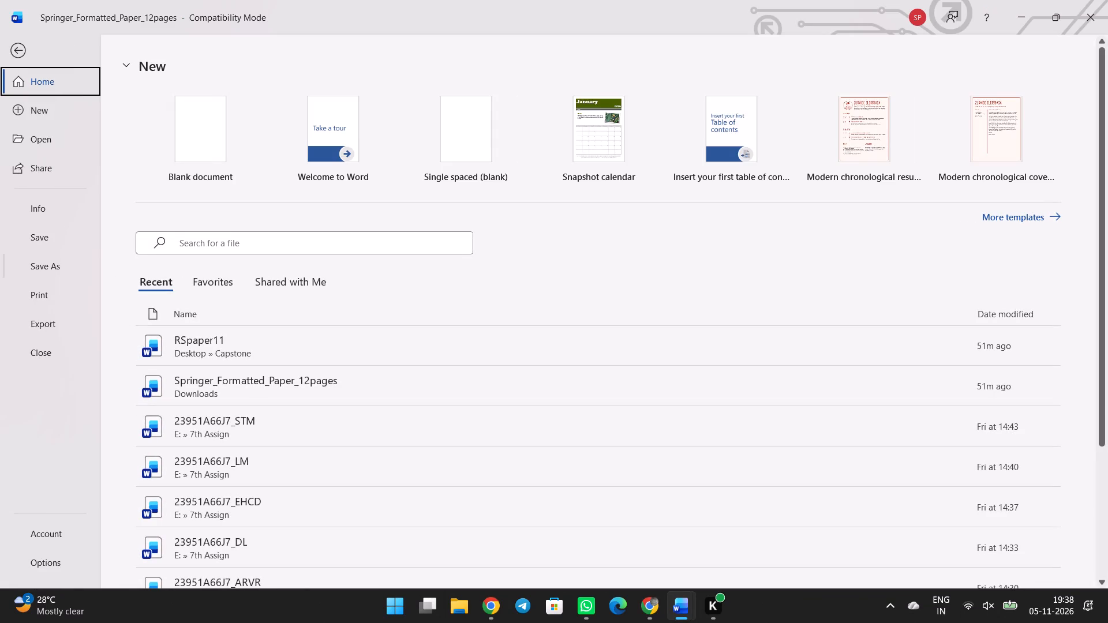
{"action": "left_click", "coordinate": [43, 276]}
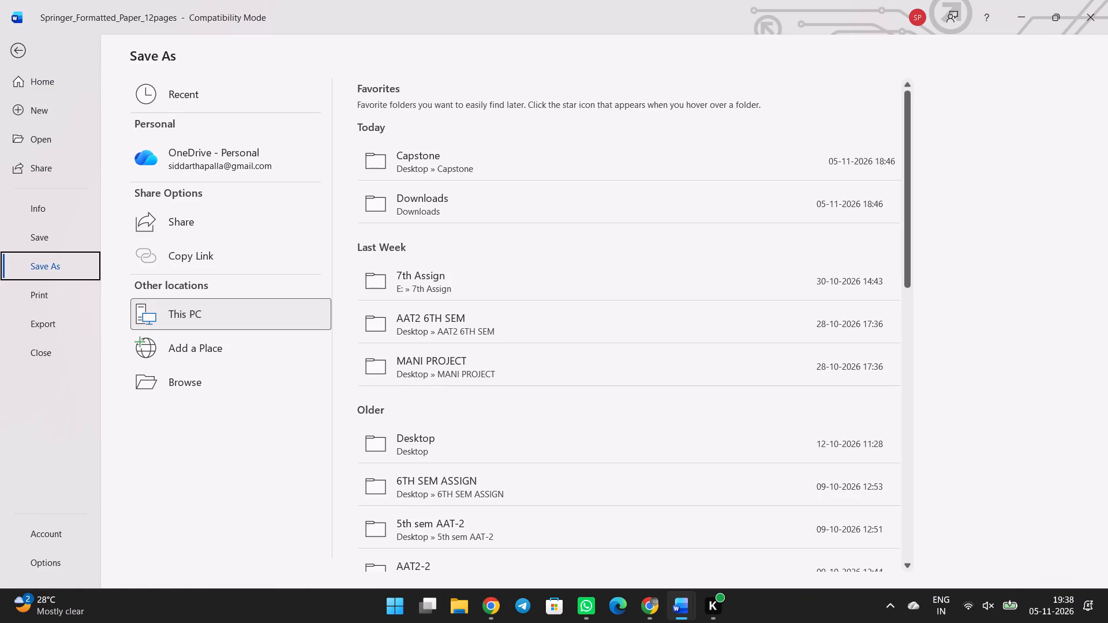
{"action": "left_click", "coordinate": [178, 329]}
{"action": "left_click", "coordinate": [178, 329]}
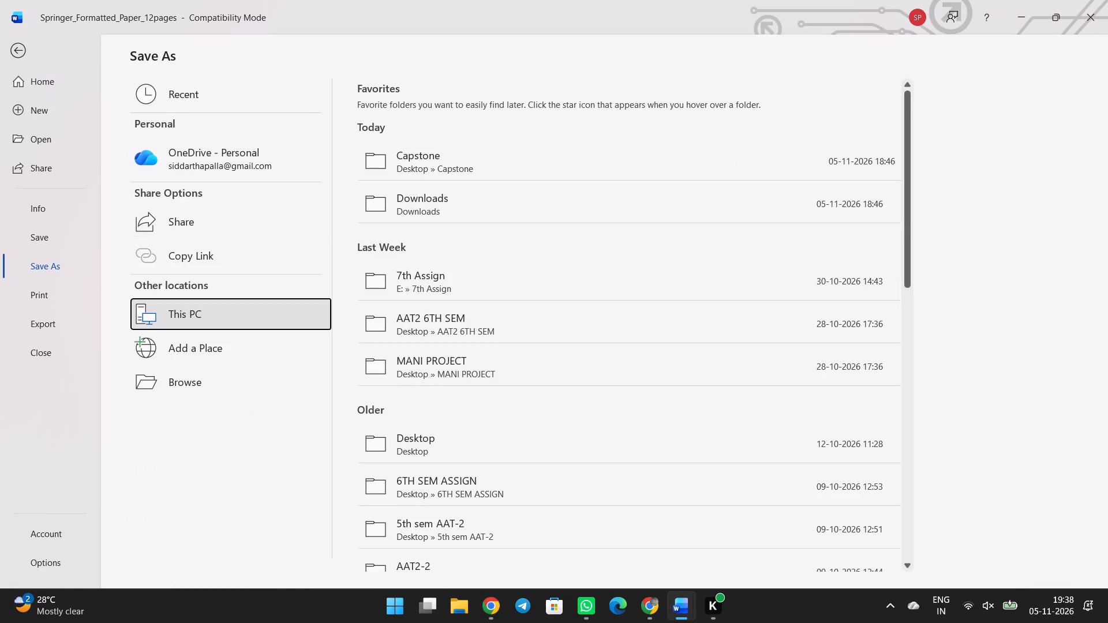
Save the paper as a Word document named Cit_Springer_Formatted_Paper_12pages in the Downloads folder.
{"action": "double_click", "coordinate": [177, 324]}
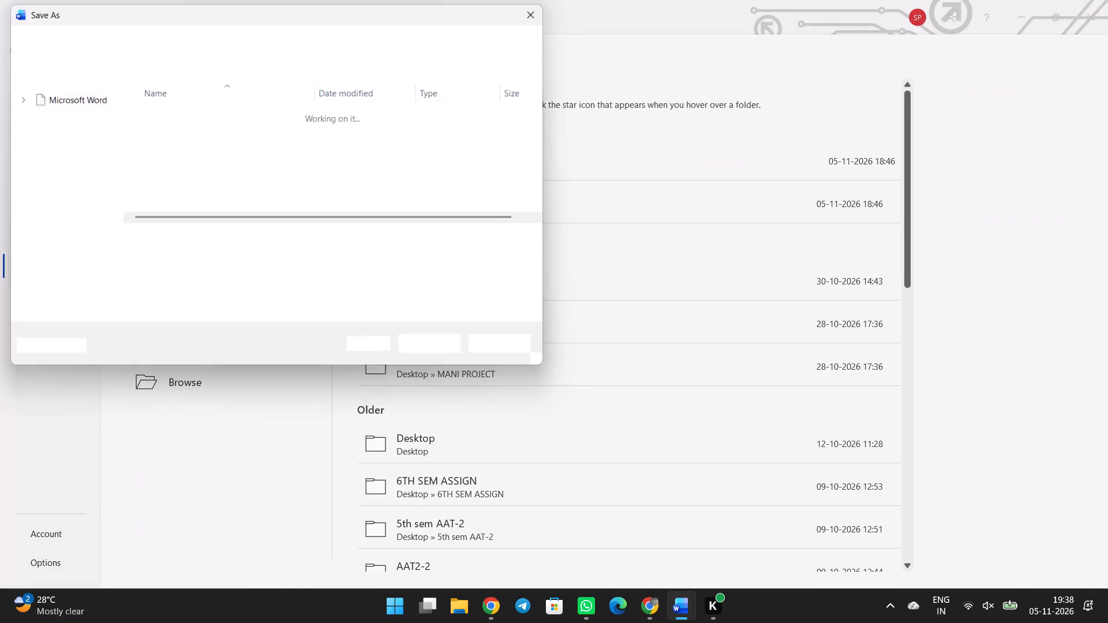
{"action": "left_click", "coordinate": [79, 152]}
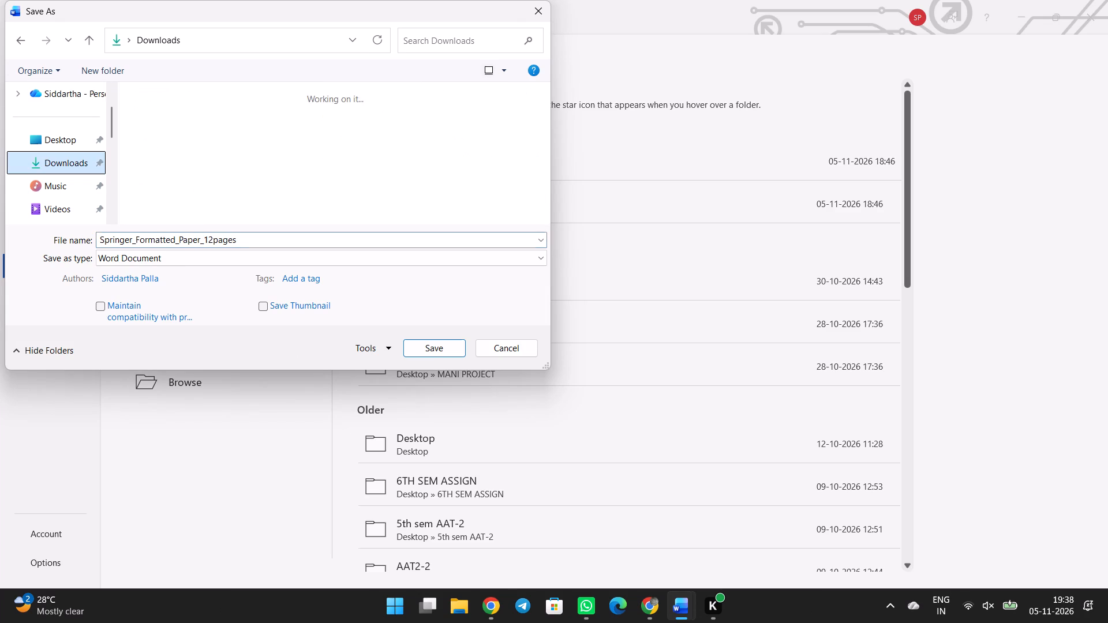
{"action": "left_click", "coordinate": [100, 238]}
{"action": "left_click", "coordinate": [100, 238]}
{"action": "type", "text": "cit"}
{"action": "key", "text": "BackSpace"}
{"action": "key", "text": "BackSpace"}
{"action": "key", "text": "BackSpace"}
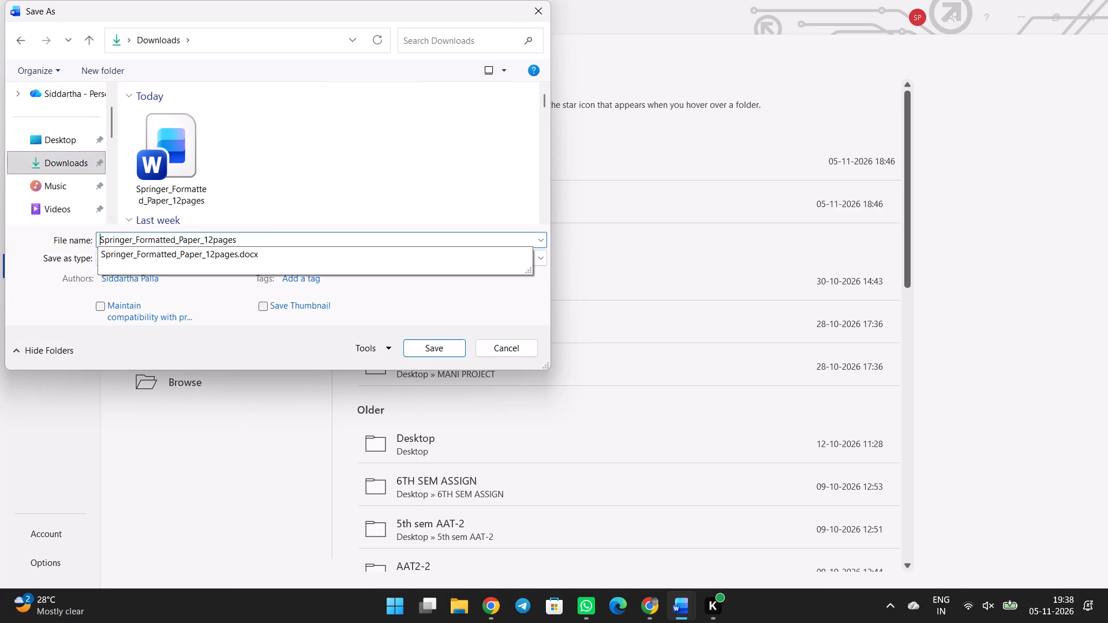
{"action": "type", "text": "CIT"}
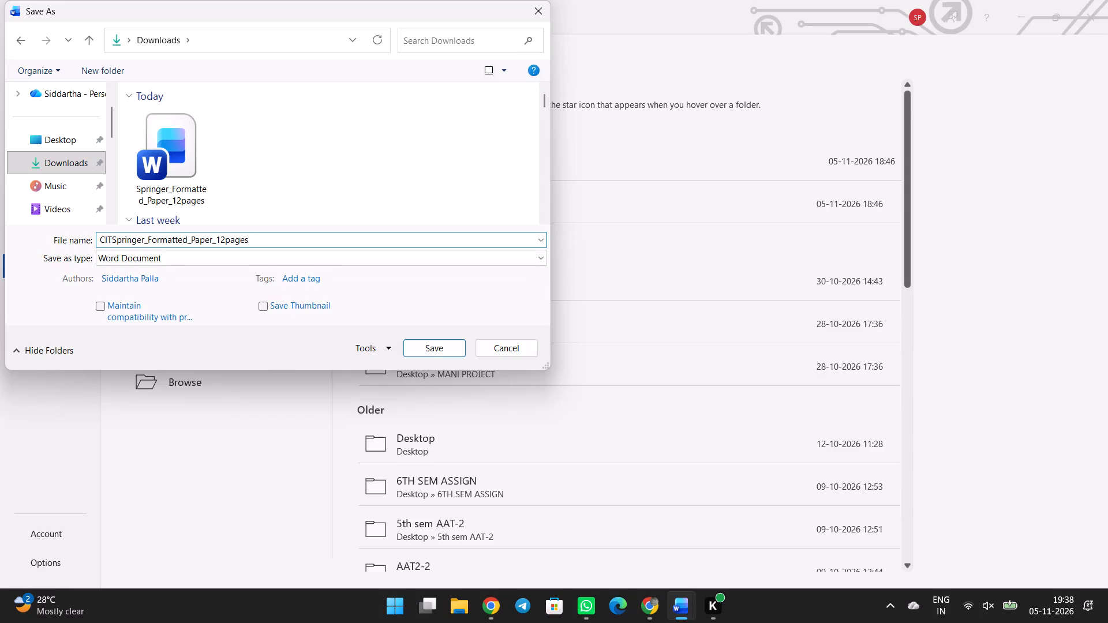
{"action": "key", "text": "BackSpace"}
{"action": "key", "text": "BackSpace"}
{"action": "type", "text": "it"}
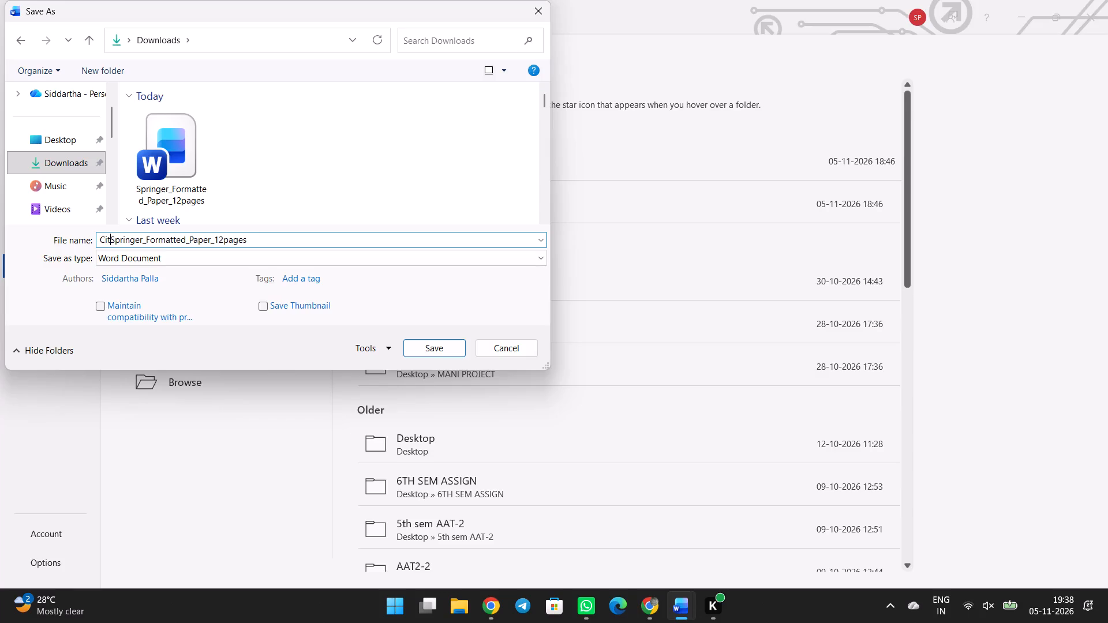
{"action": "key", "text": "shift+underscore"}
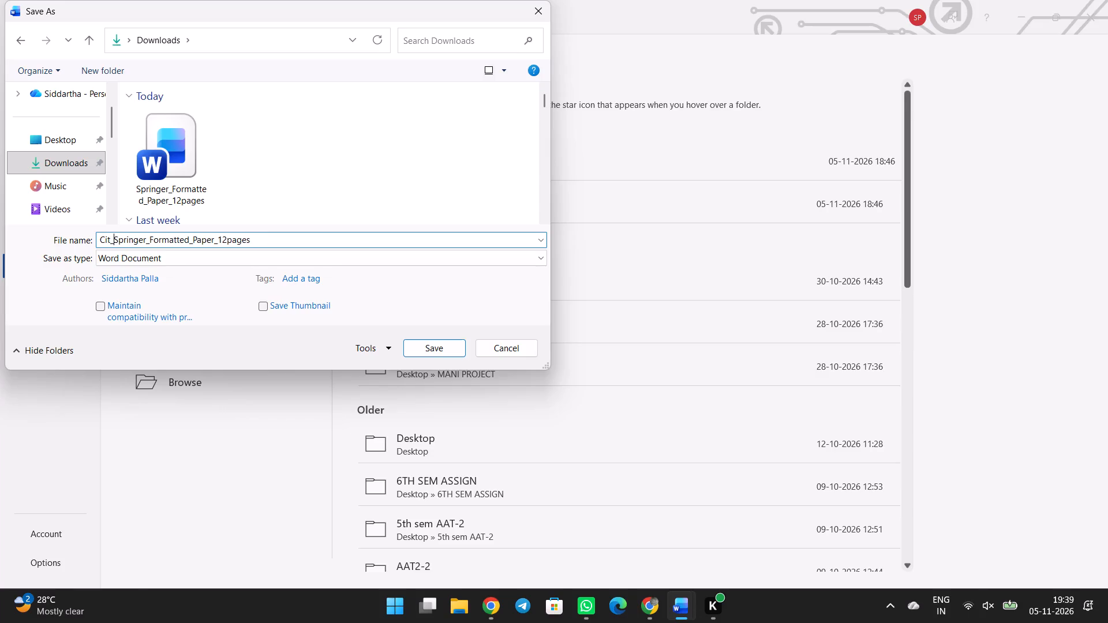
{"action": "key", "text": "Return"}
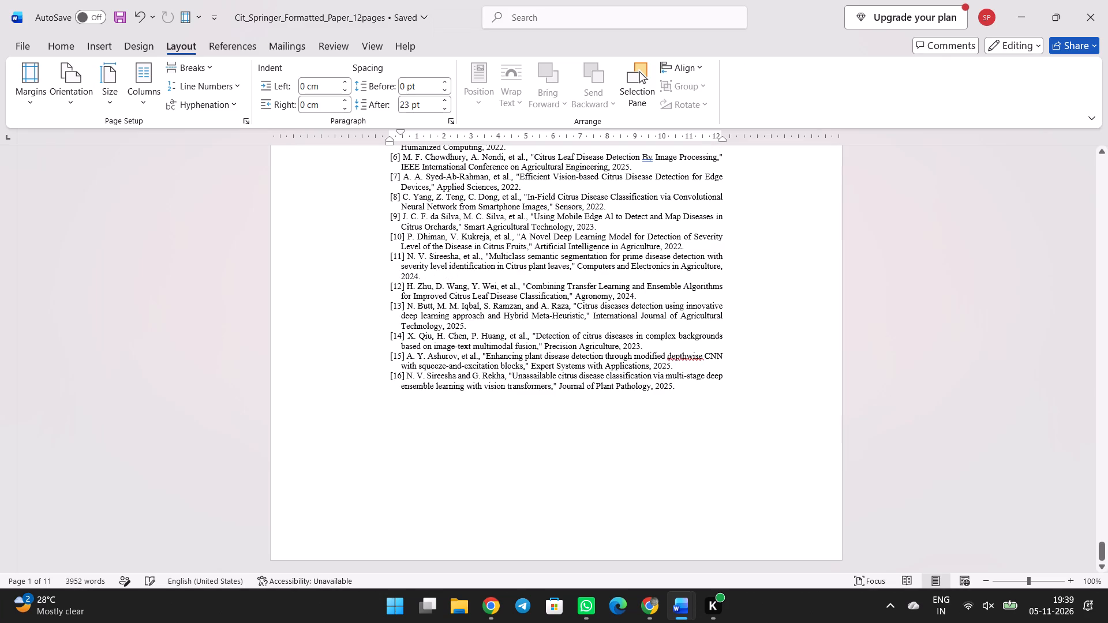
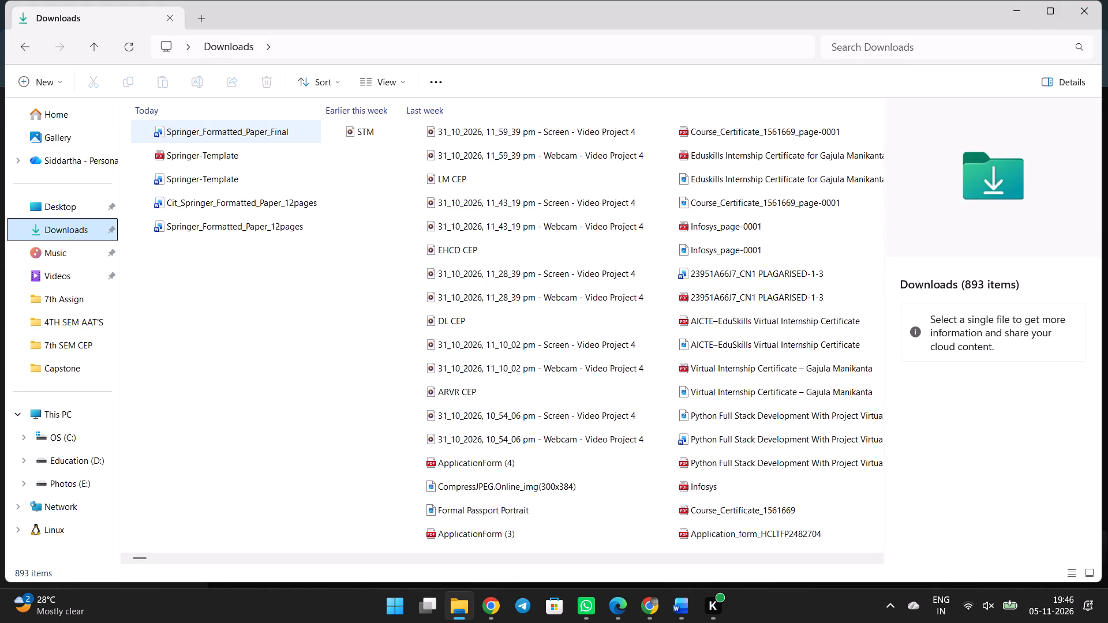
{"action": "double_click", "coordinate": [216, 138]}
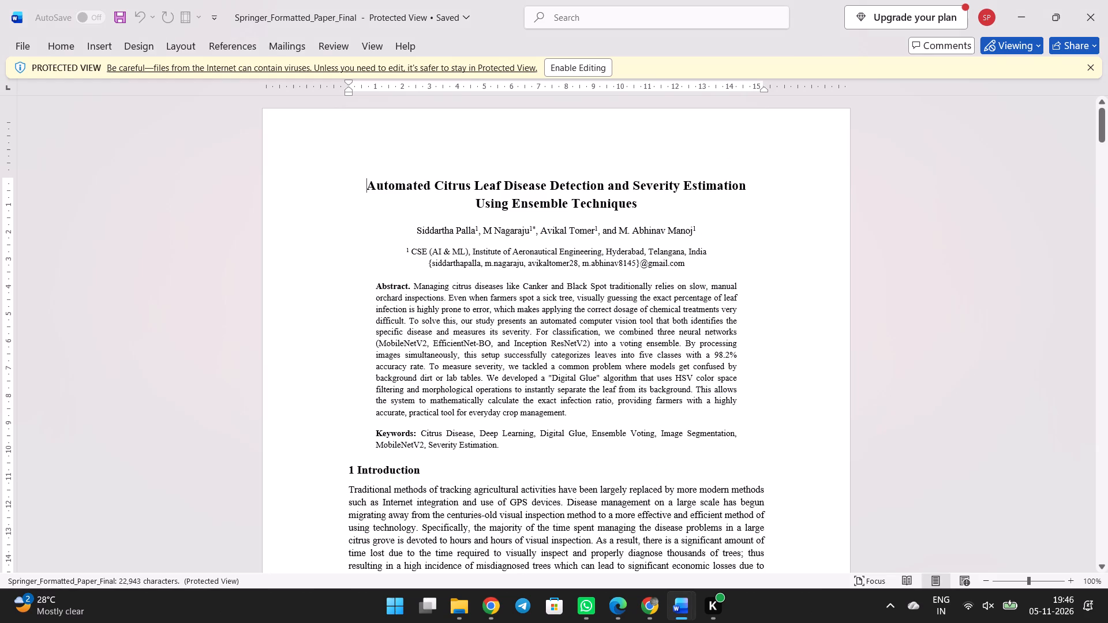
Examine the downloaded paper from the abstract through section 3.1, checking the text layout and the Fig. 1 image placeholder.
{"action": "scroll", "coordinate": [511, 302], "scroll_direction": "down", "scroll_amount": 1}
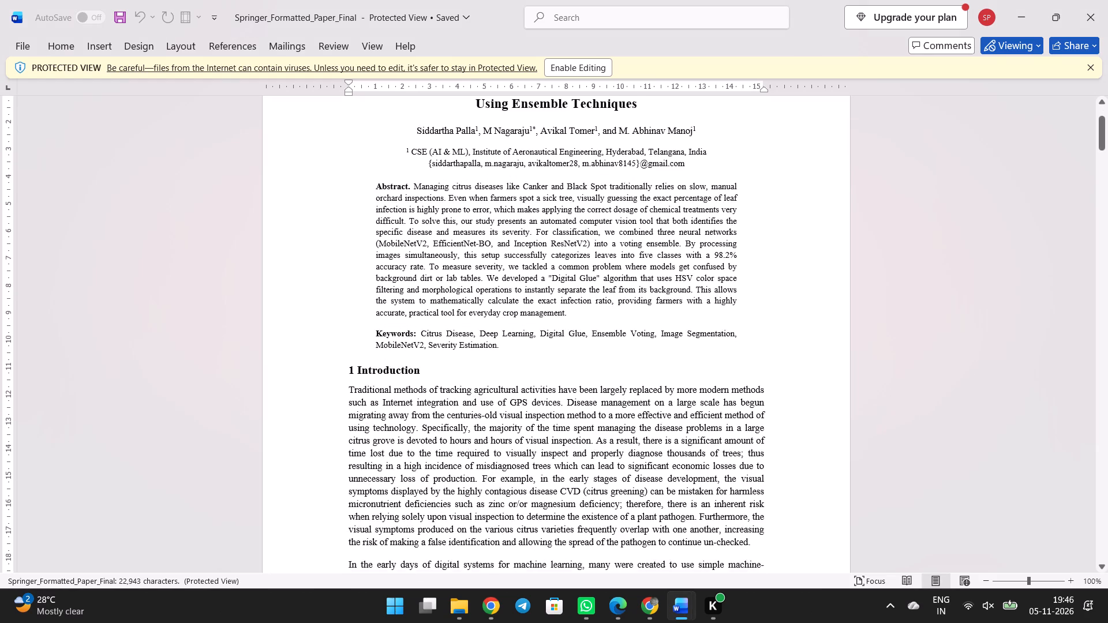
{"action": "scroll", "coordinate": [511, 302], "scroll_direction": "down", "scroll_amount": 5}
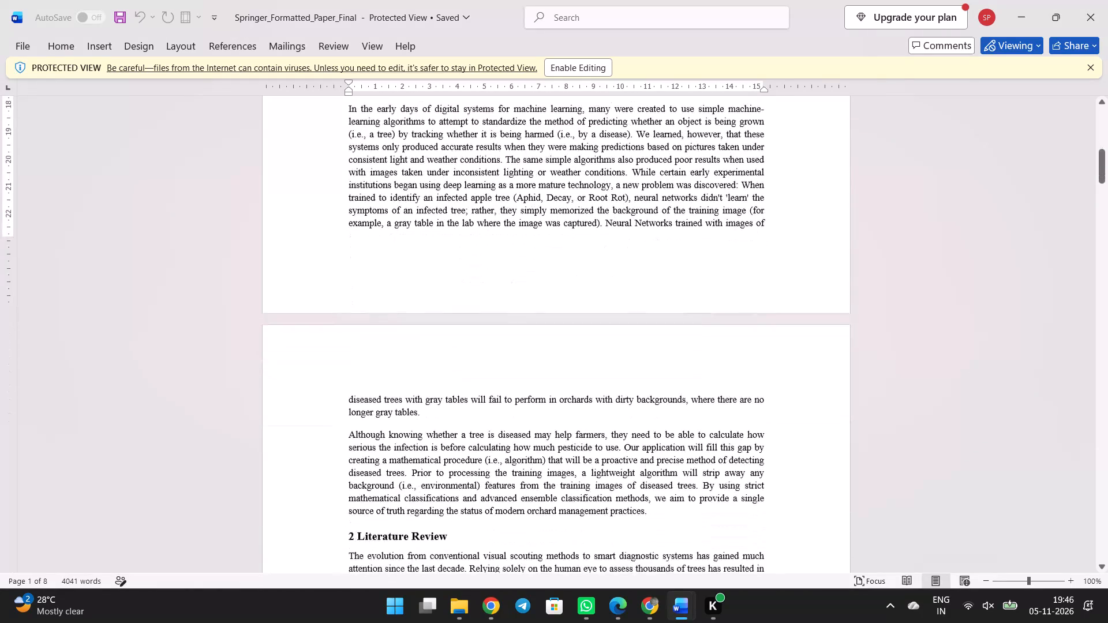
{"action": "scroll", "coordinate": [511, 302], "scroll_direction": "down", "scroll_amount": 5}
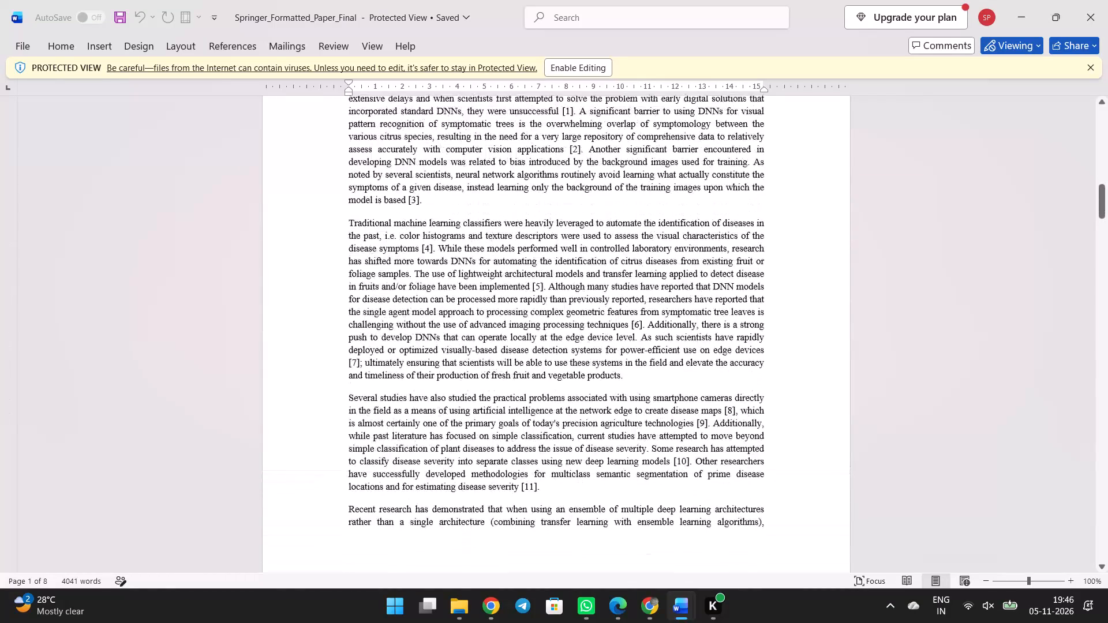
{"action": "scroll", "coordinate": [511, 302], "scroll_direction": "down", "scroll_amount": 5}
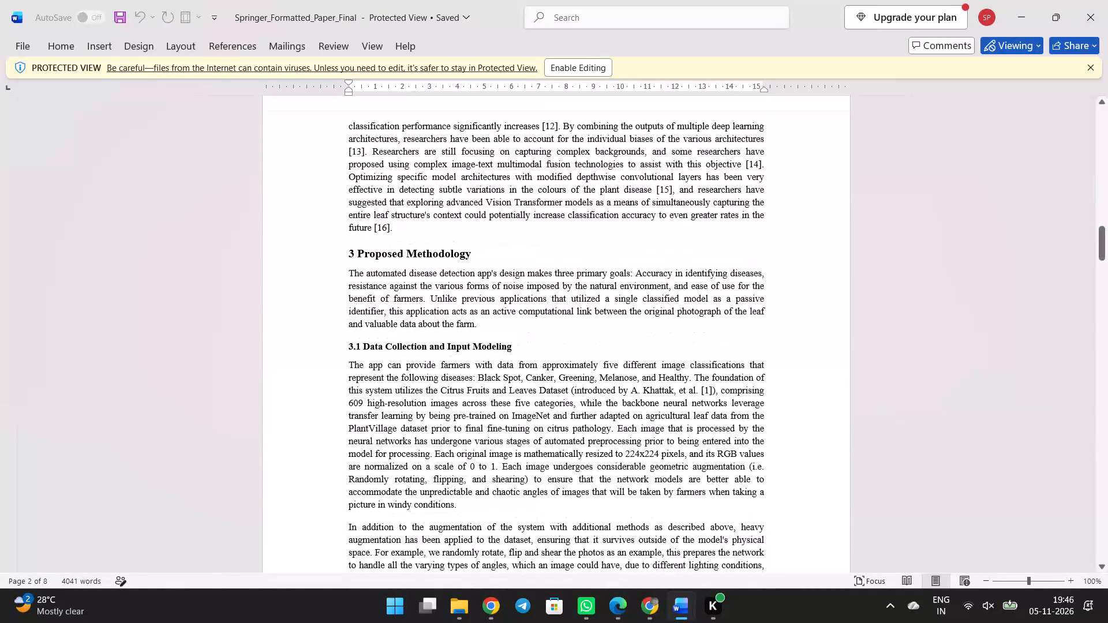
{"action": "scroll", "coordinate": [511, 302], "scroll_direction": "down", "scroll_amount": 2}
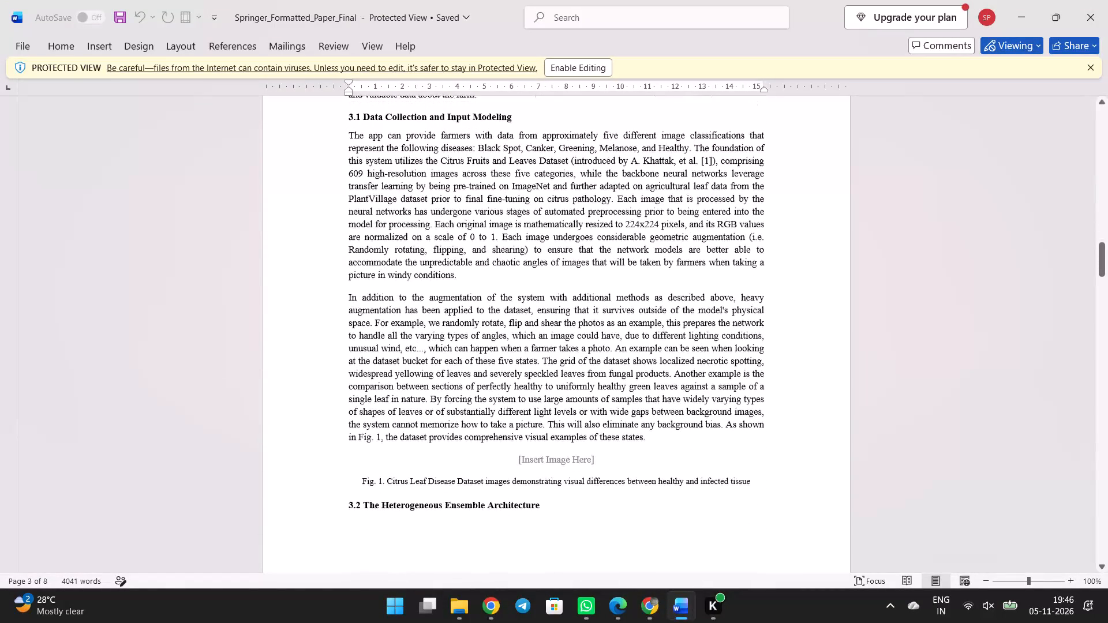
{"action": "scroll", "coordinate": [511, 302], "scroll_direction": "down", "scroll_amount": 1}
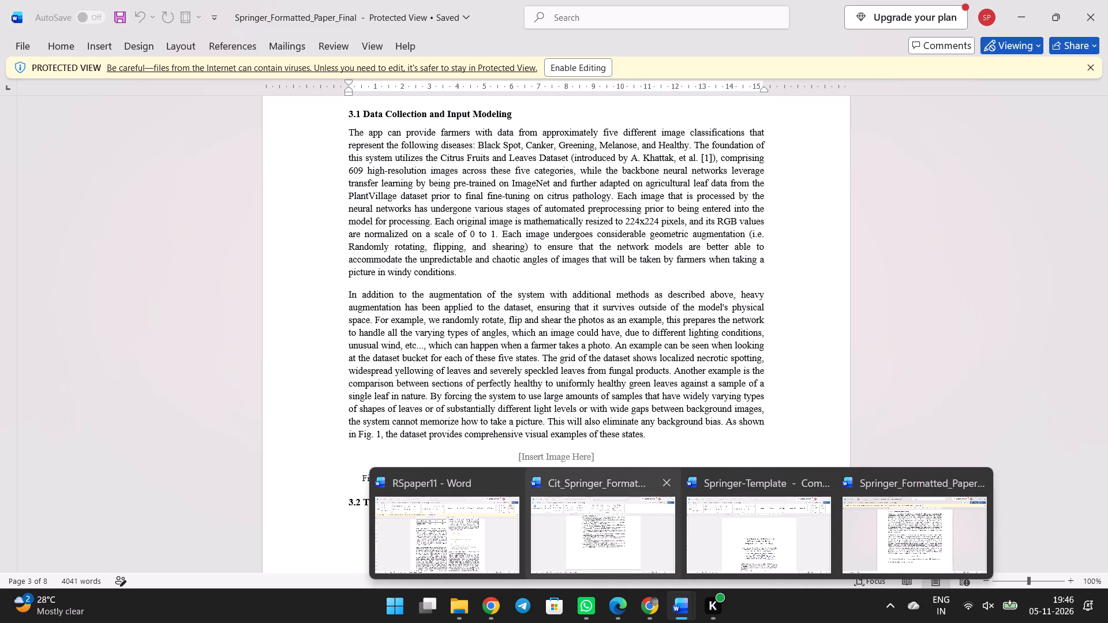
Switch to RSpaper11 and copy the Figure 1 citrus leaf dataset image.
{"action": "left_click", "coordinate": [429, 479]}
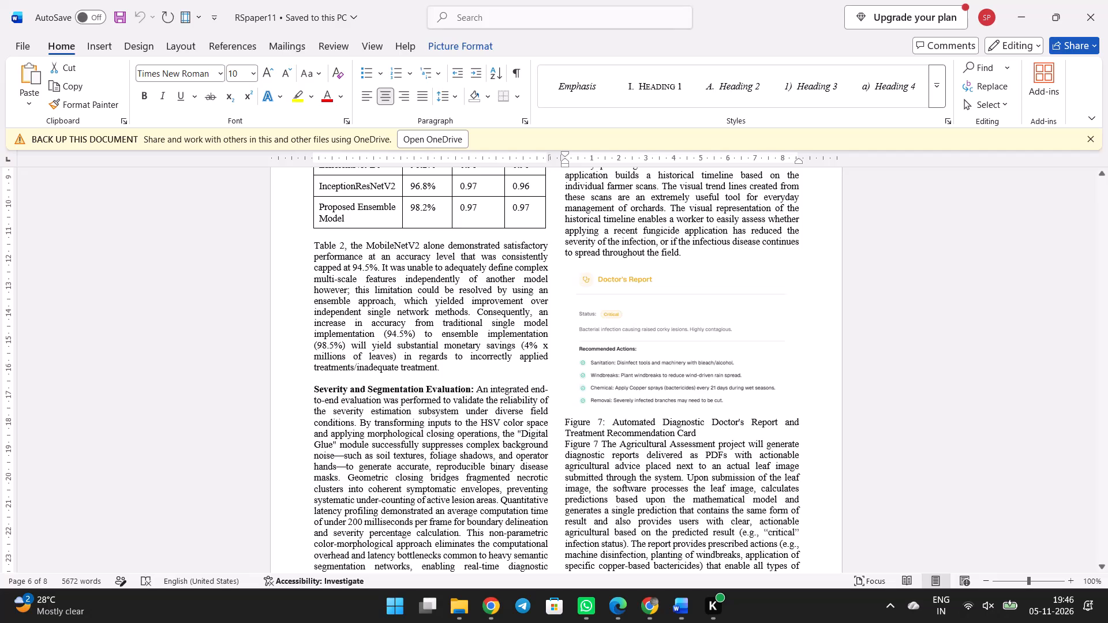
{"action": "scroll", "coordinate": [541, 419], "scroll_direction": "up", "scroll_amount": 6}
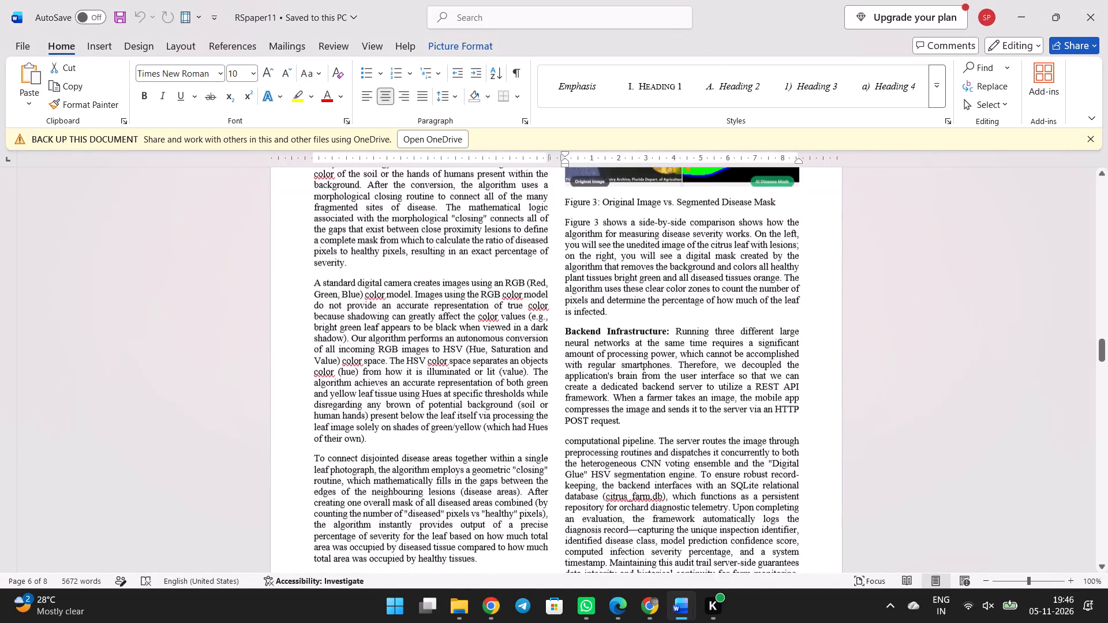
{"action": "scroll", "coordinate": [541, 419], "scroll_direction": "up", "scroll_amount": 7}
{"action": "scroll", "coordinate": [541, 419], "scroll_direction": "up", "scroll_amount": 16}
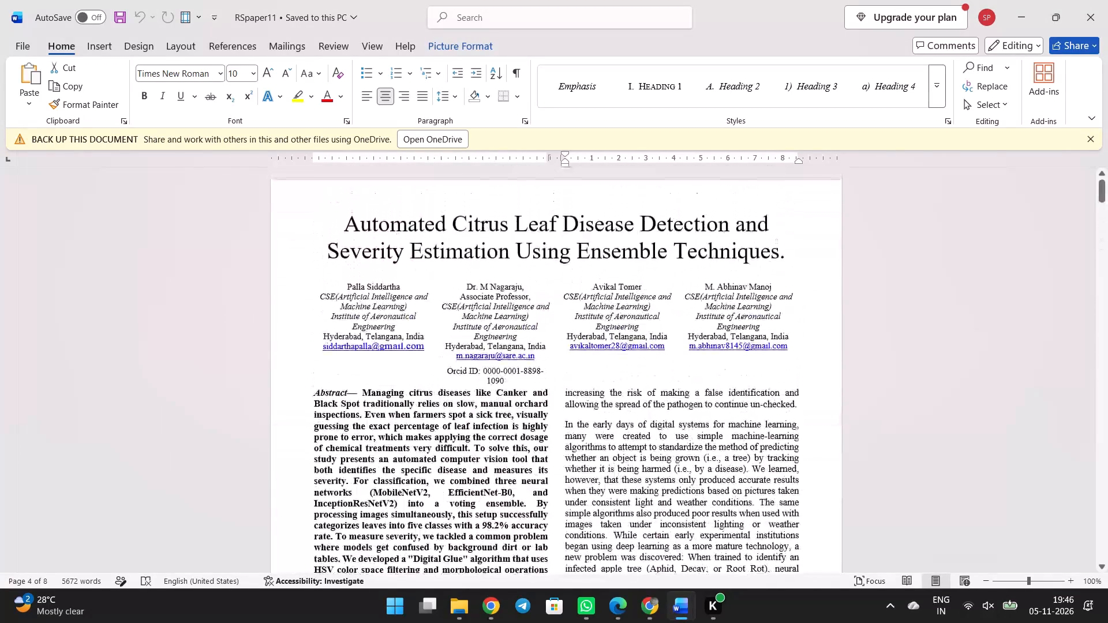
{"action": "scroll", "coordinate": [541, 419], "scroll_direction": "down", "scroll_amount": 10}
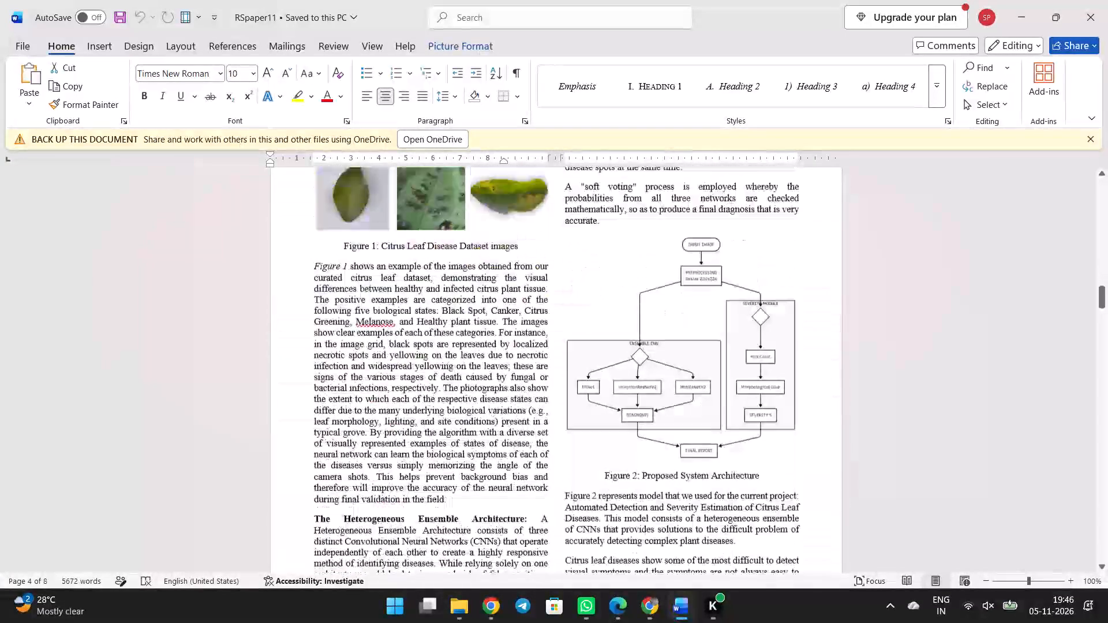
{"action": "right_click", "coordinate": [474, 183]}
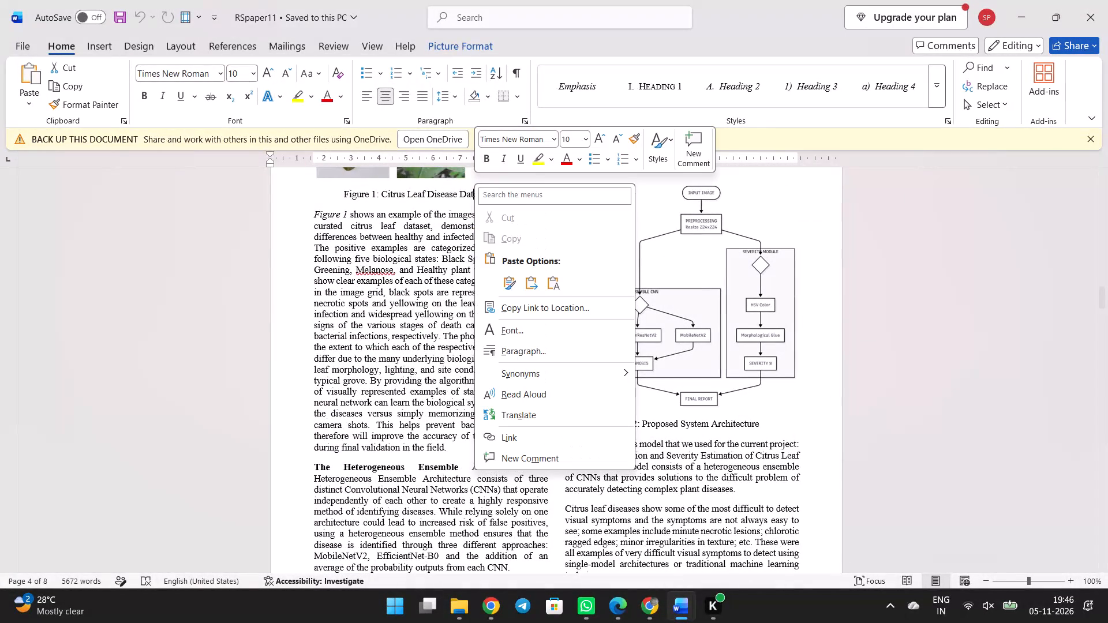
{"action": "left_click", "coordinate": [453, 174]}
{"action": "right_click", "coordinate": [453, 174]}
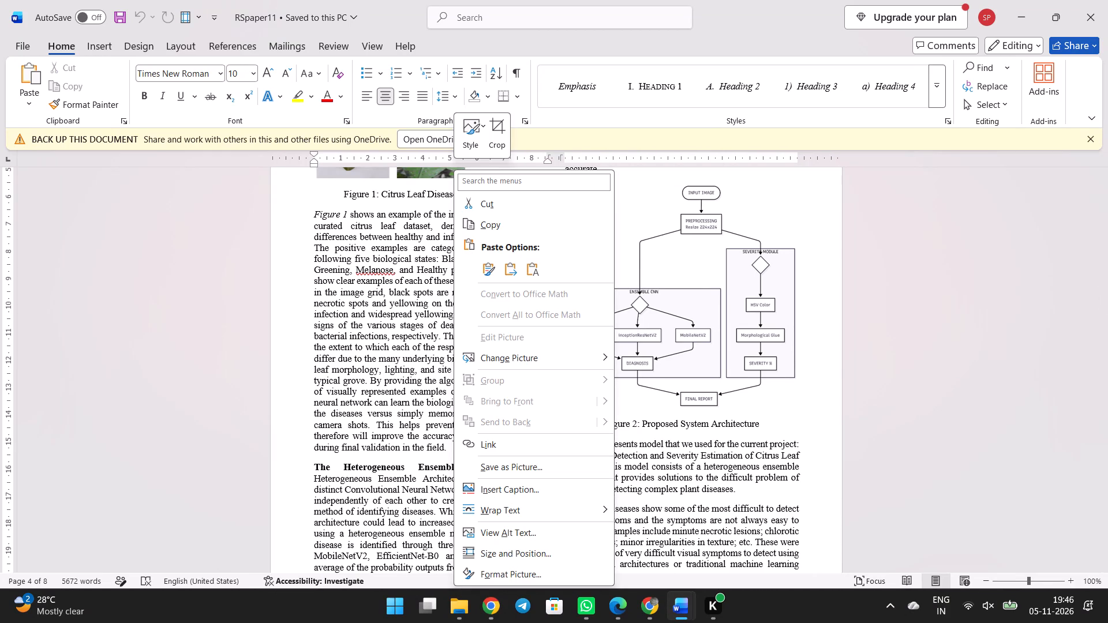
{"action": "left_click", "coordinate": [491, 231]}
Return to Springer_Formatted_Paper_Final and take it out of Protected View for editing.
{"action": "key", "text": "alt+Tab"}
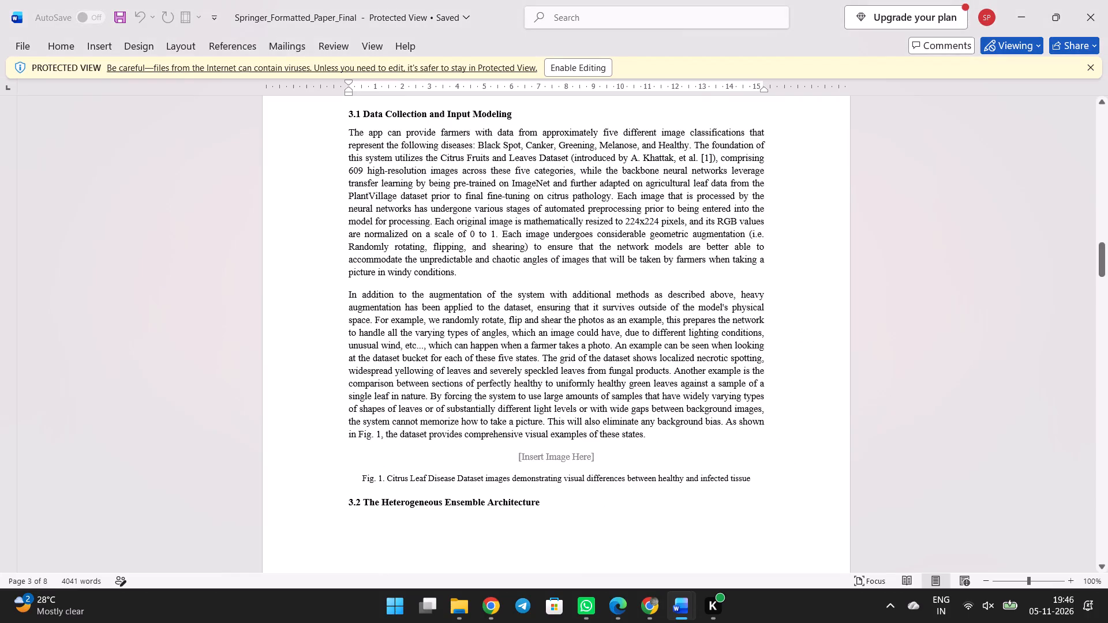
{"action": "left_click", "coordinate": [595, 457]}
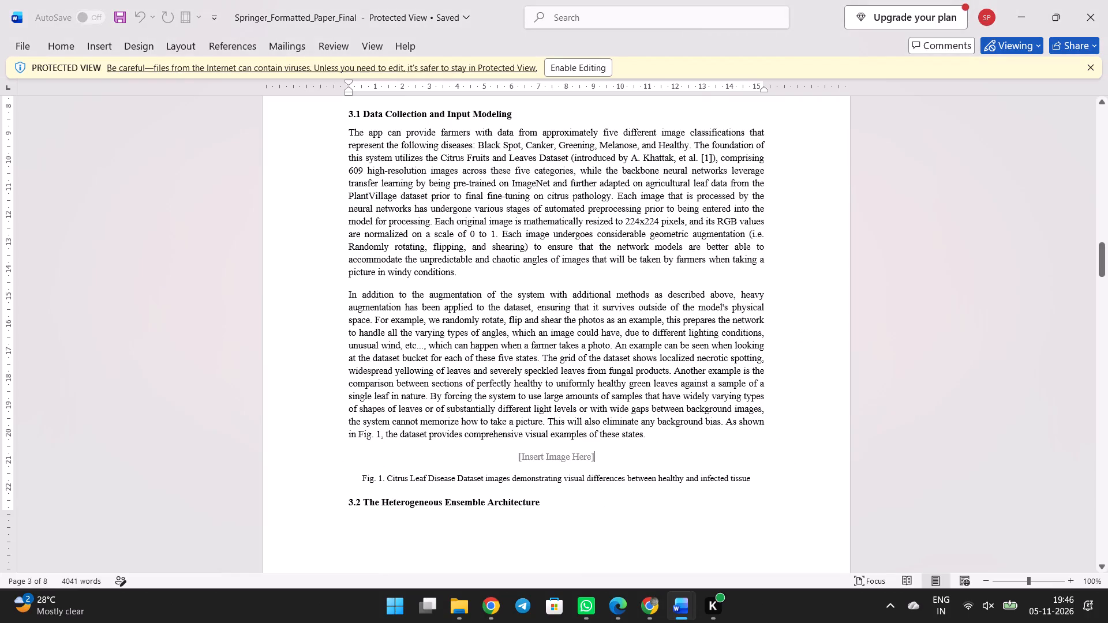
{"action": "left_click", "coordinate": [566, 66]}
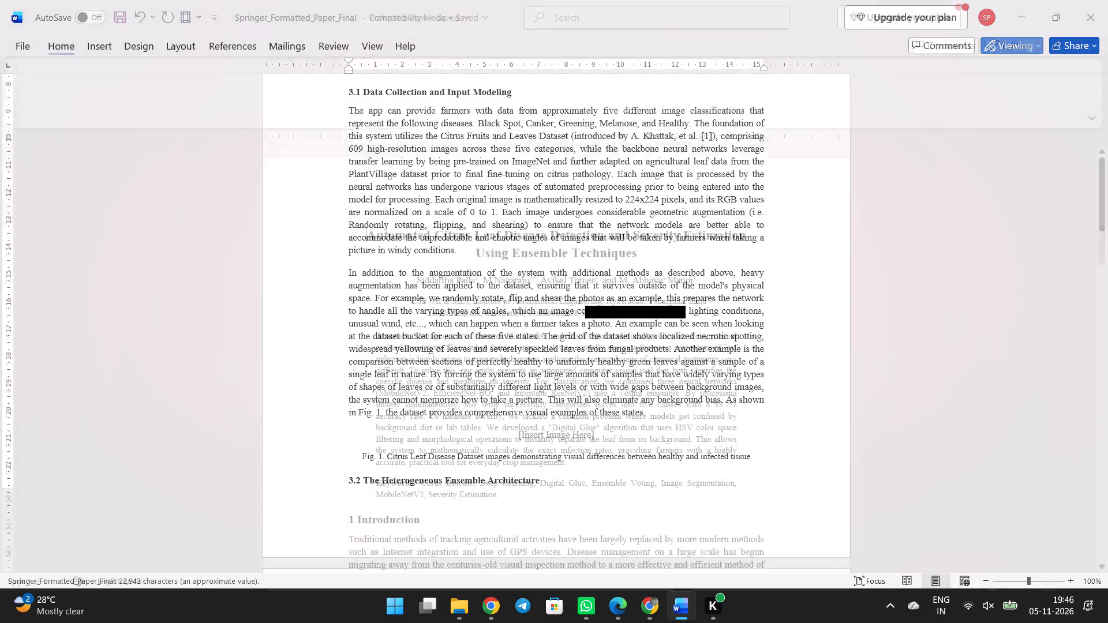
Replace the [Insert Image Here] placeholder above the Fig. 1 caption with the copied leaf image, keeping the caption on its own line.
{"action": "scroll", "coordinate": [556, 510], "scroll_direction": "down", "scroll_amount": 3}
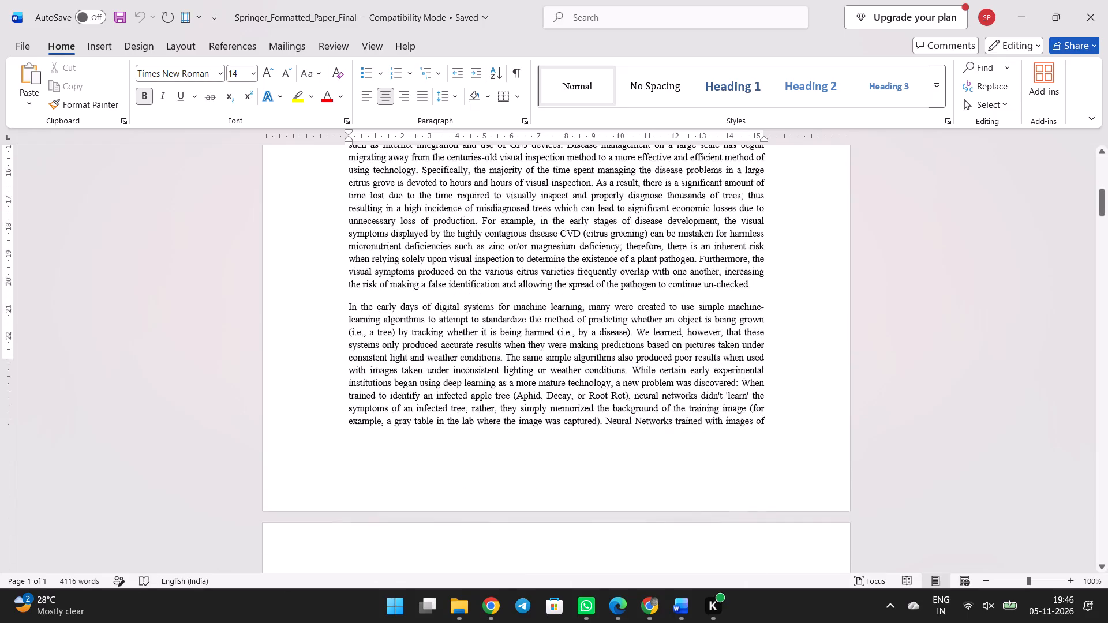
{"action": "scroll", "coordinate": [556, 510], "scroll_direction": "down", "scroll_amount": 5}
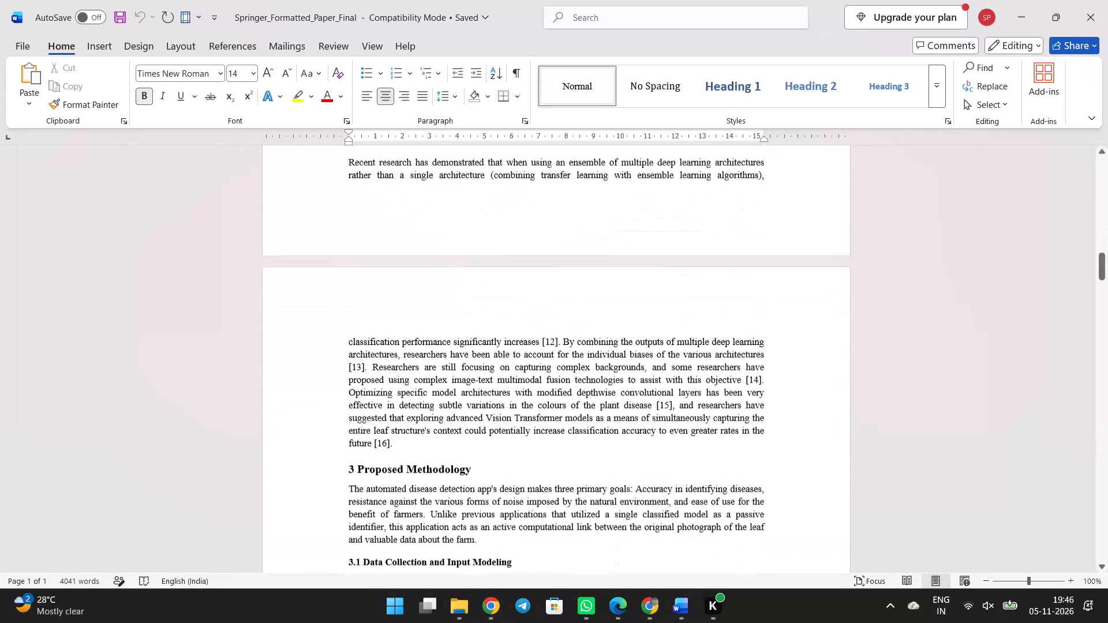
{"action": "scroll", "coordinate": [556, 510], "scroll_direction": "down", "scroll_amount": 4}
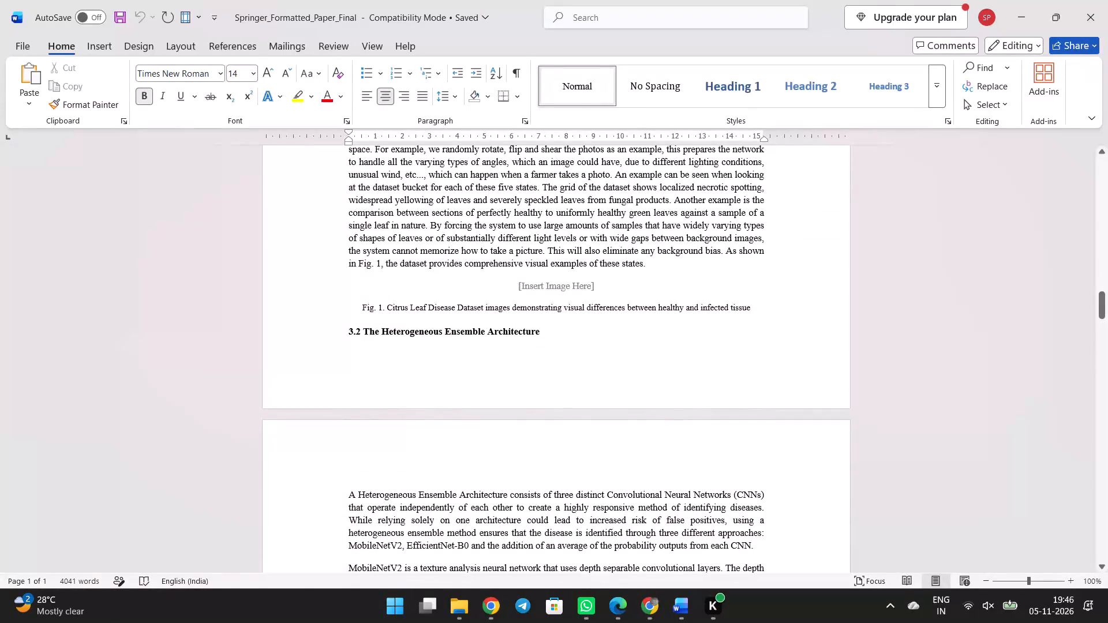
{"action": "left_click_drag", "start_coordinate": [605, 286], "coordinate": [534, 274]}
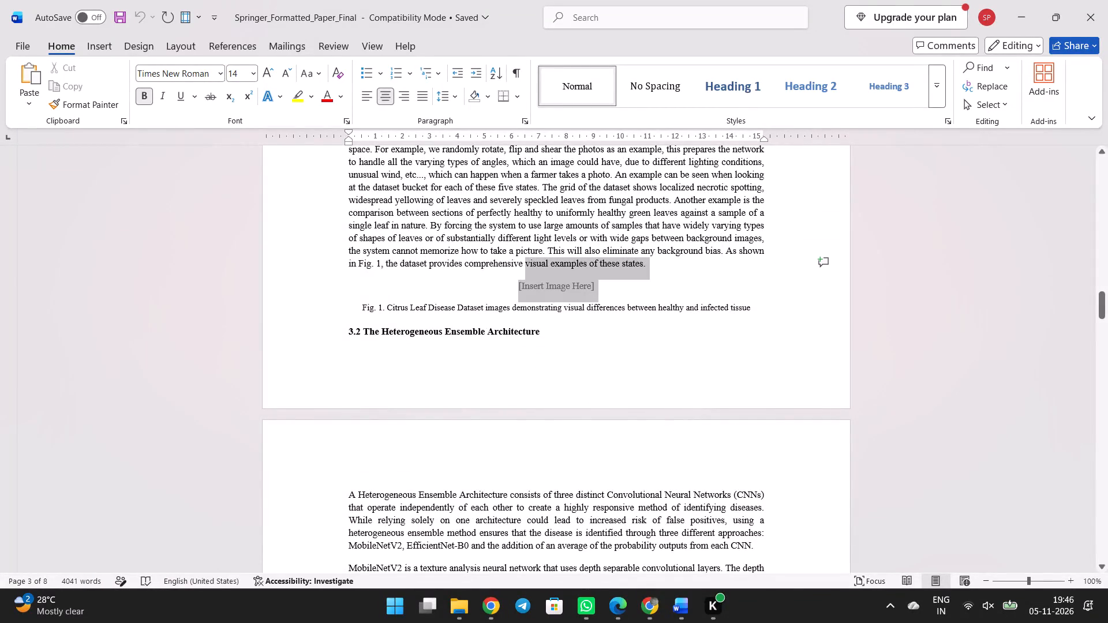
{"action": "left_click_drag", "start_coordinate": [534, 274], "coordinate": [515, 294]}
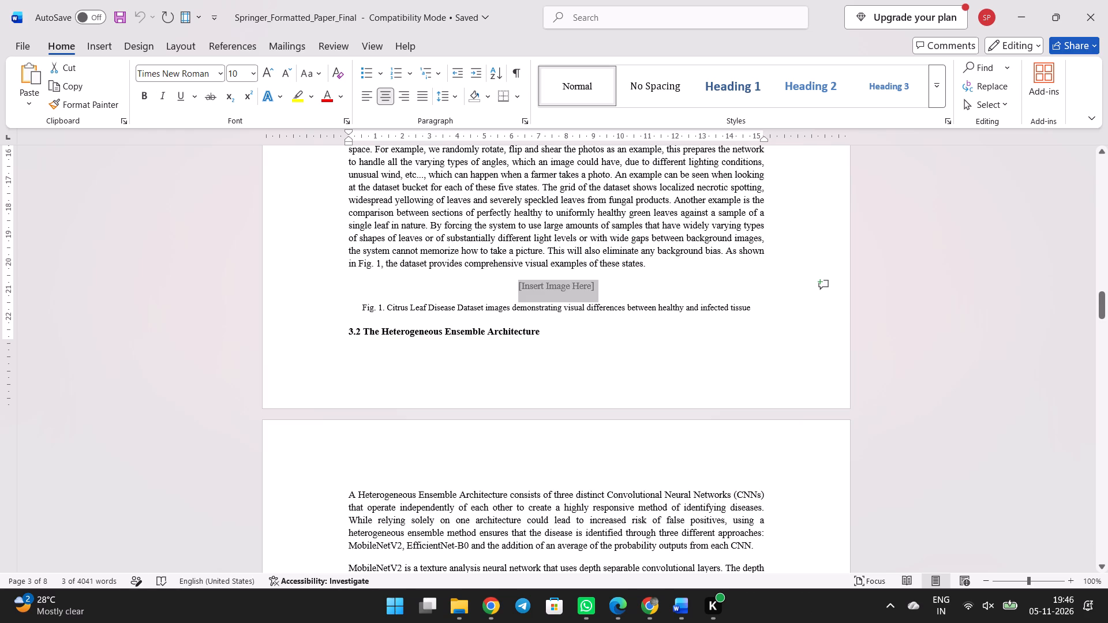
{"action": "key", "text": "ctrl+v"}
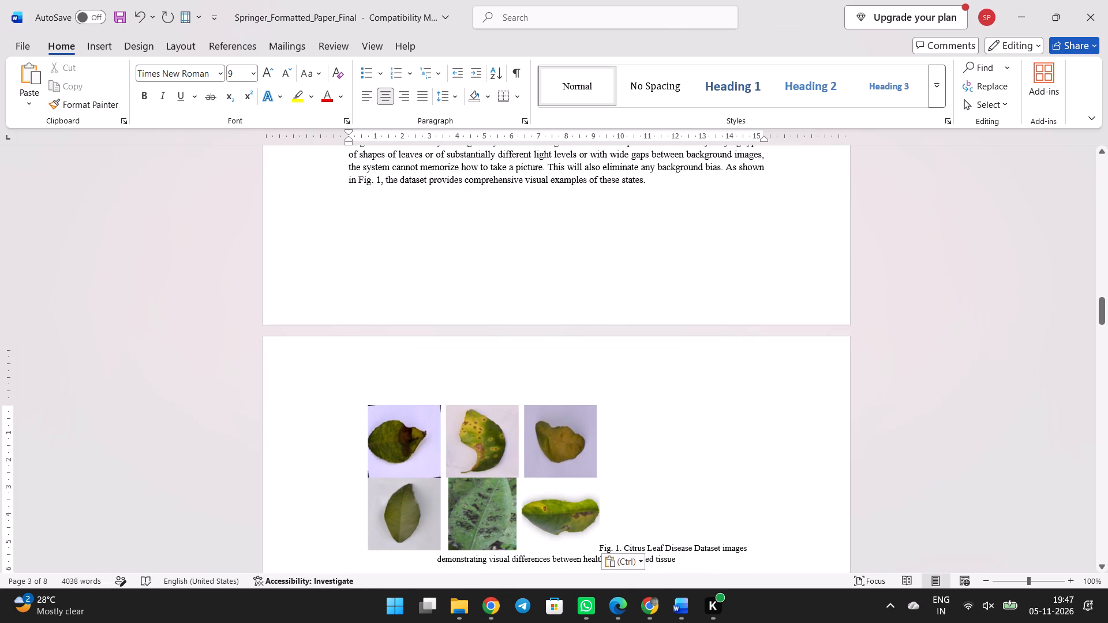
{"action": "key", "text": "Return"}
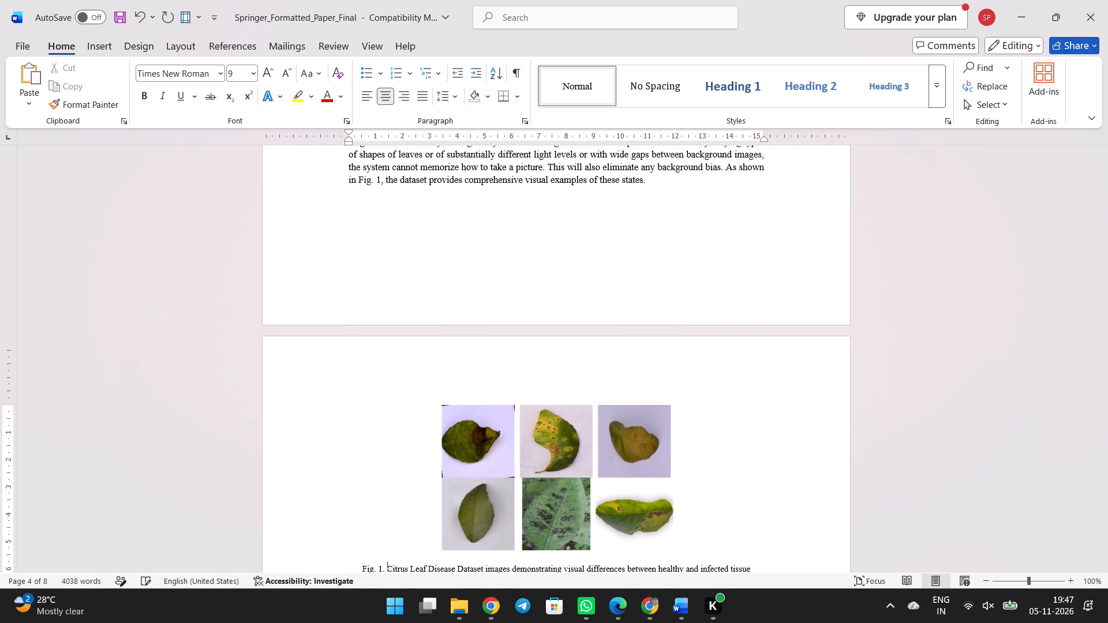
Replace the Fig. 2 image placeholder with the system architecture diagram copied from RSpaper11, keeping the caption on its own line.
{"action": "scroll", "coordinate": [585, 268], "scroll_direction": "down", "scroll_amount": 2}
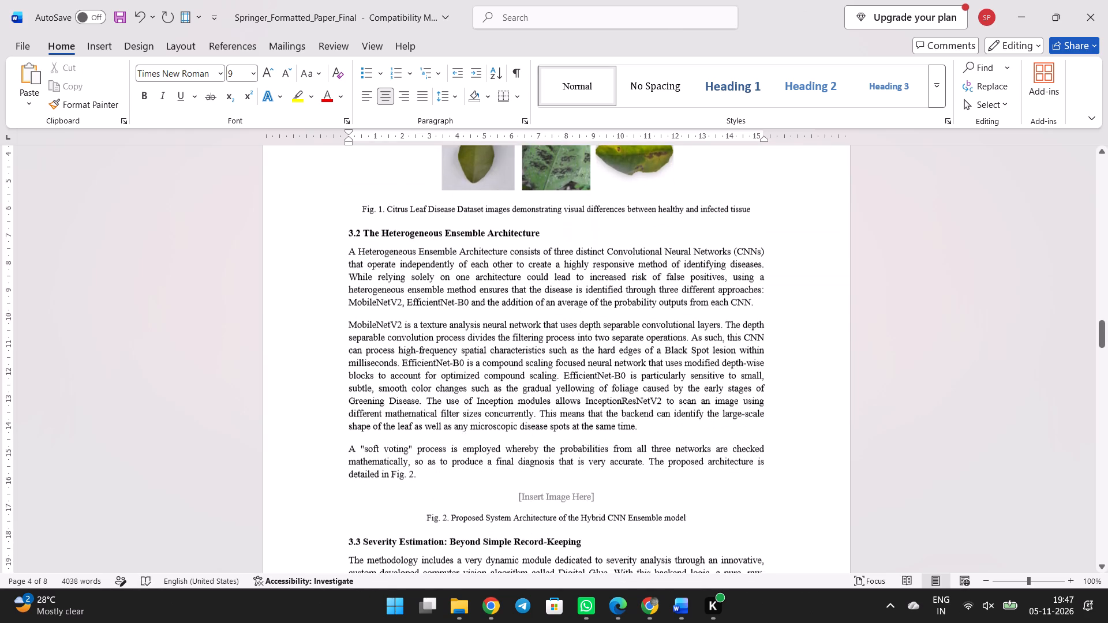
{"action": "scroll", "coordinate": [585, 268], "scroll_direction": "down", "scroll_amount": 1}
{"action": "key", "text": "alt+Tab"}
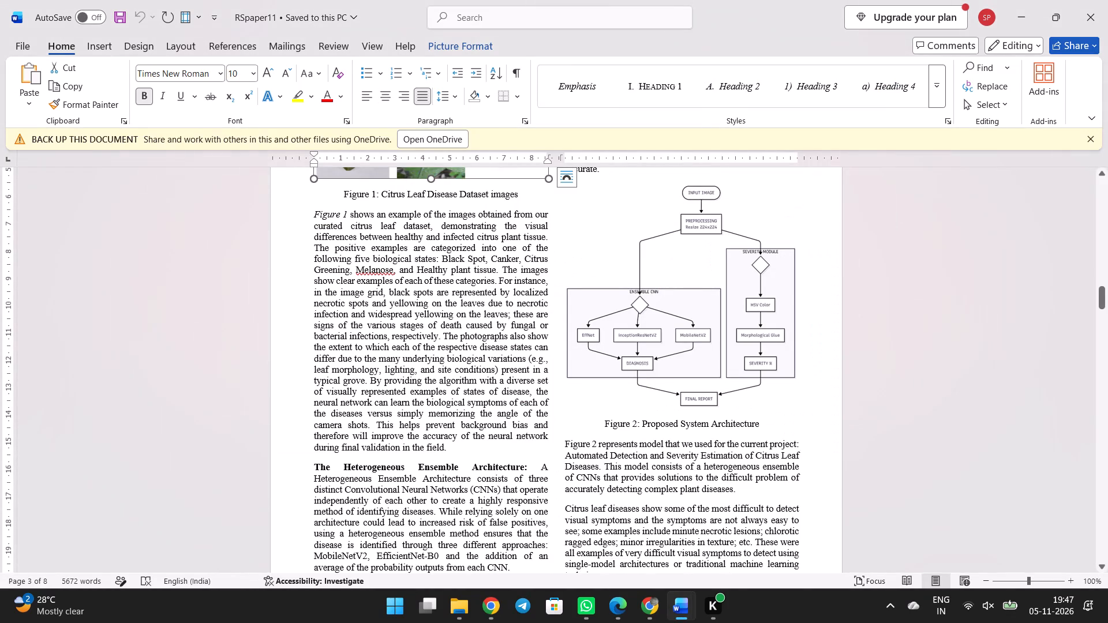
{"action": "right_click", "coordinate": [641, 335]}
{"action": "left_click", "coordinate": [675, 227]}
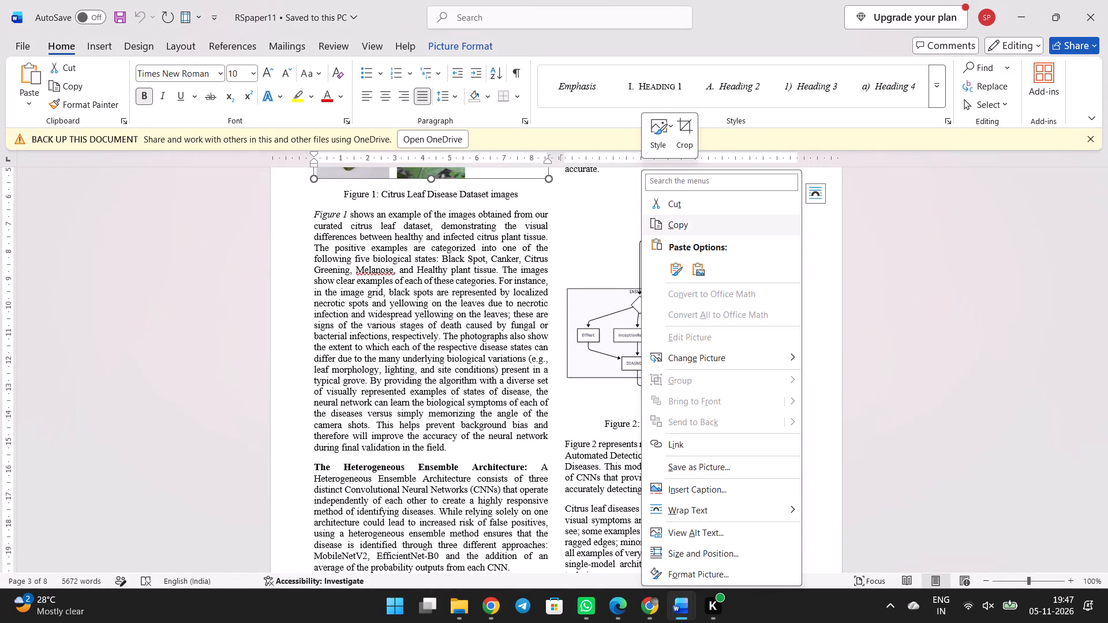
{"action": "key", "text": "alt+Tab"}
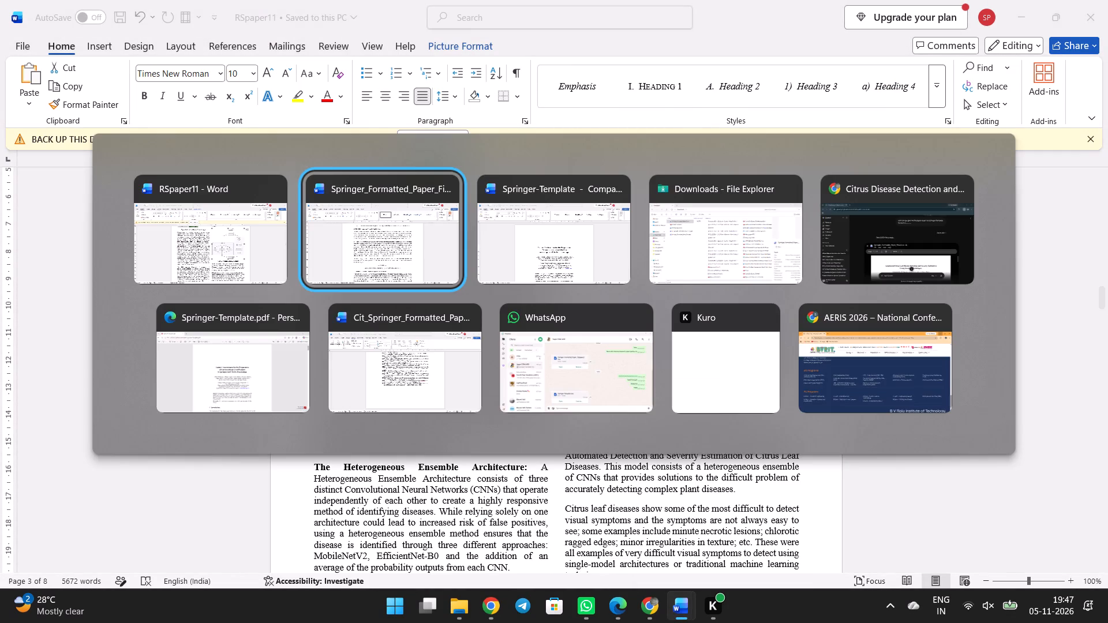
{"action": "left_click_drag", "start_coordinate": [606, 456], "coordinate": [519, 448]}
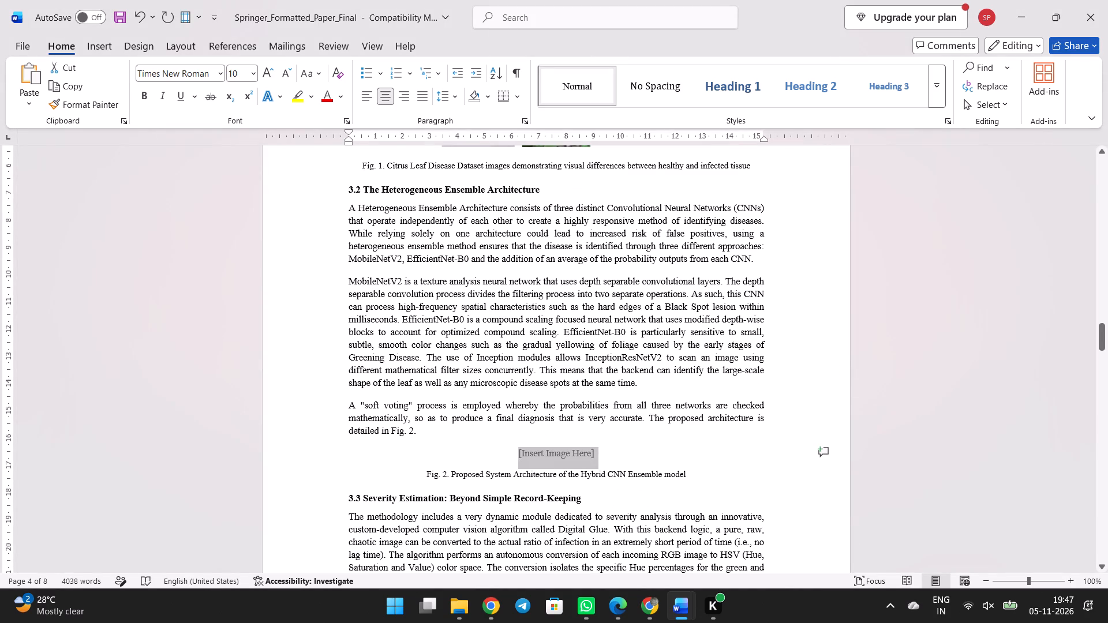
{"action": "key", "text": "ctrl+v"}
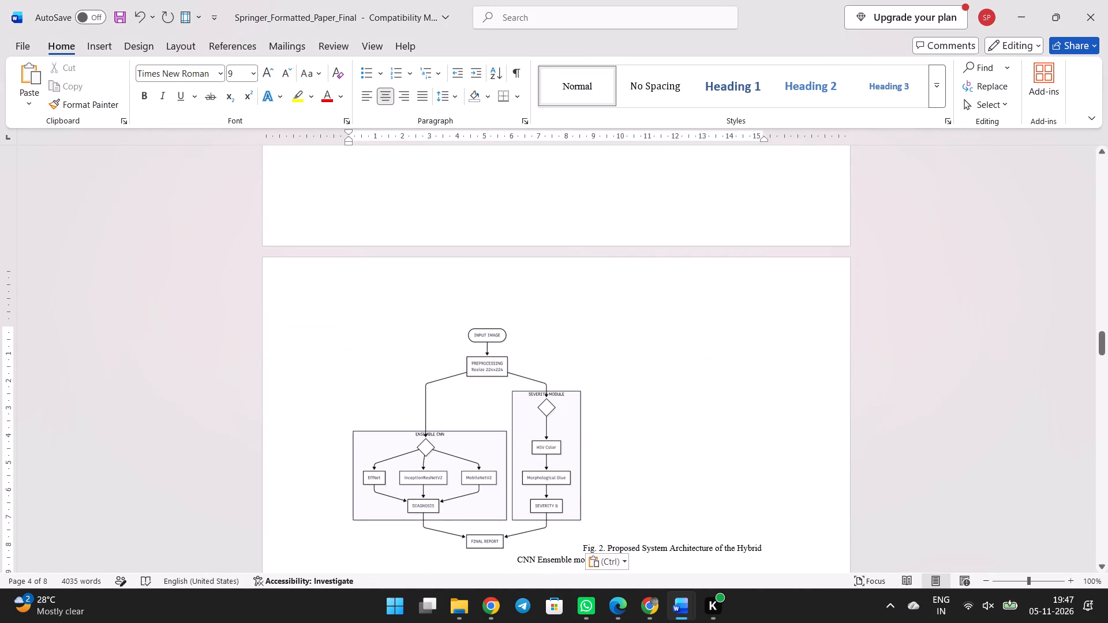
{"action": "key", "text": "Return"}
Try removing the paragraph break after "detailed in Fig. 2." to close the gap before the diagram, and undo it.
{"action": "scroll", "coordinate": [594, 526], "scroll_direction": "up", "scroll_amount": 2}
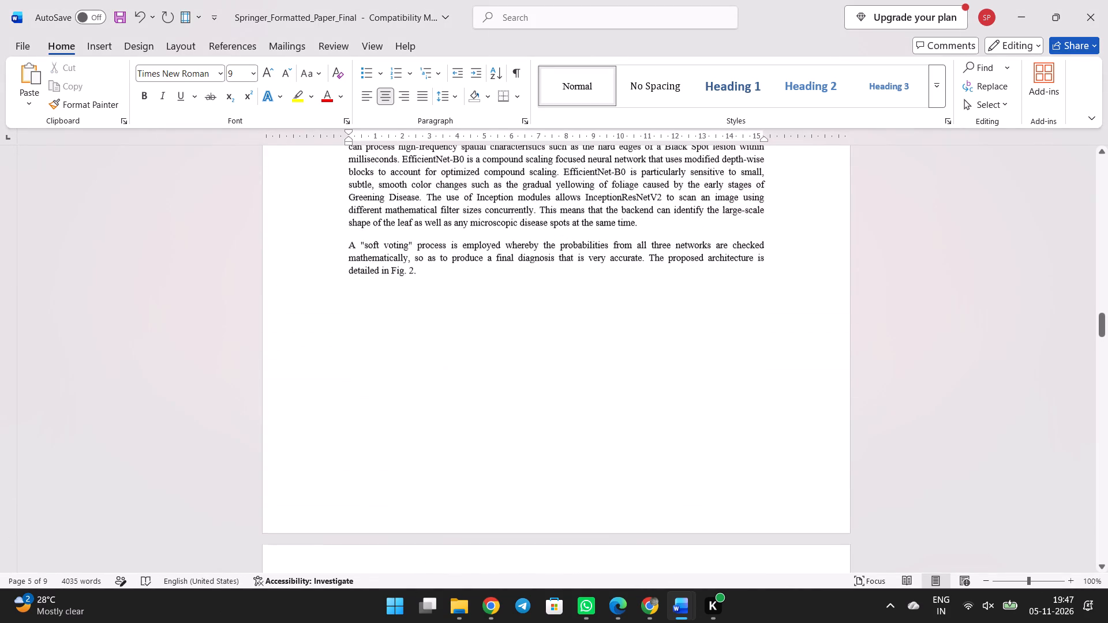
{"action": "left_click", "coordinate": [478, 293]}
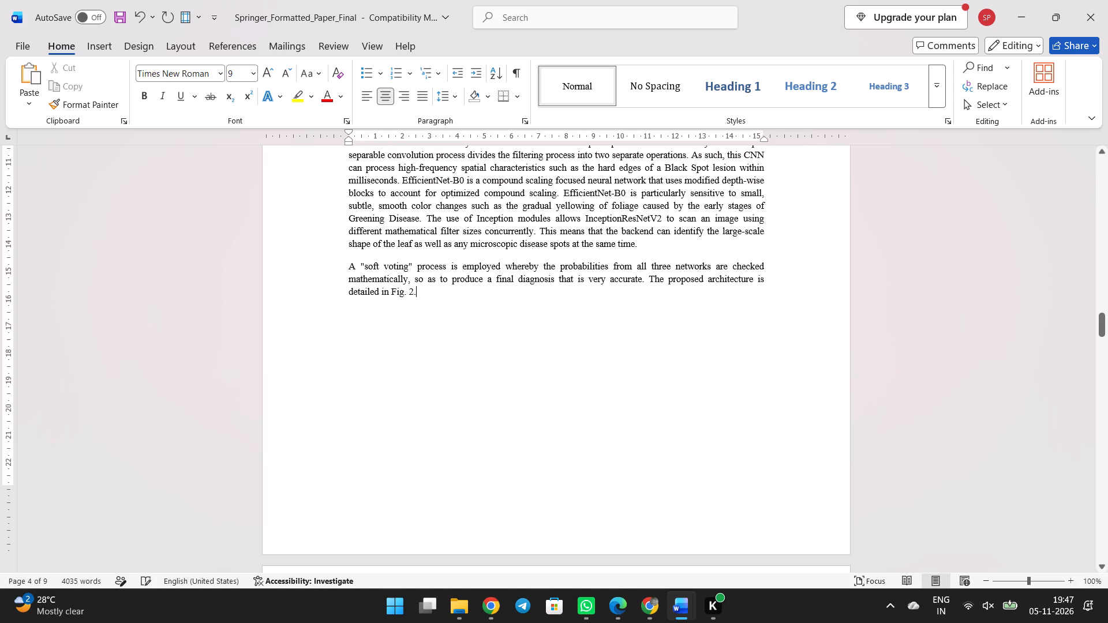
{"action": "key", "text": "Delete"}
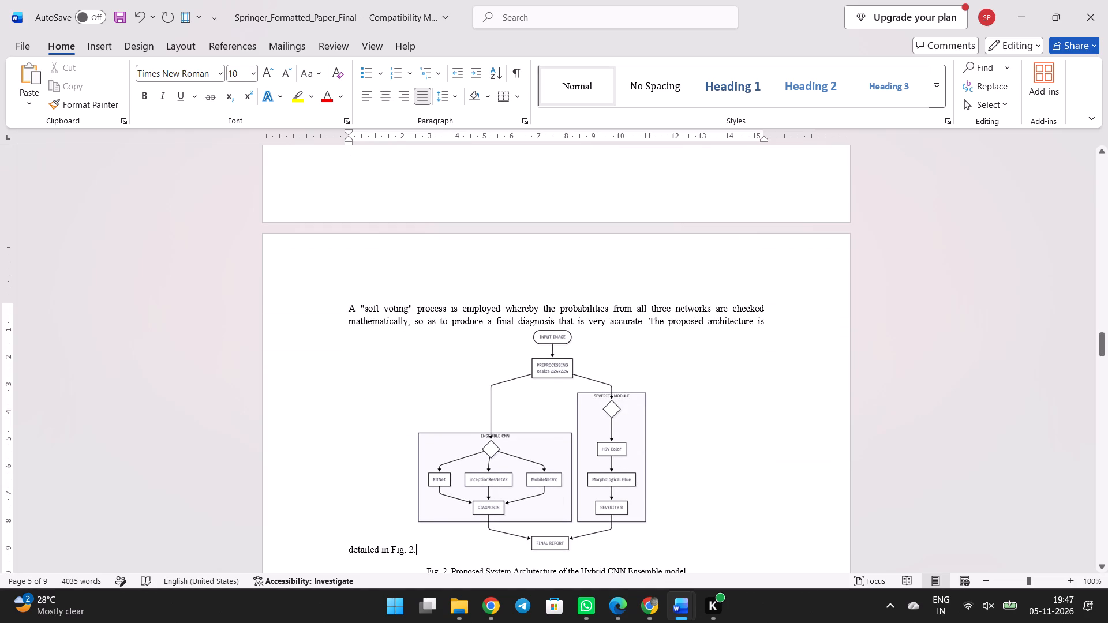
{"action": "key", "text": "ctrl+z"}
Examine the page layout from section 3 through the end of section 3.2, checking the Fig. 1 placement and the gap before Fig. 2.
{"action": "scroll", "coordinate": [478, 293], "scroll_direction": "up", "scroll_amount": 3}
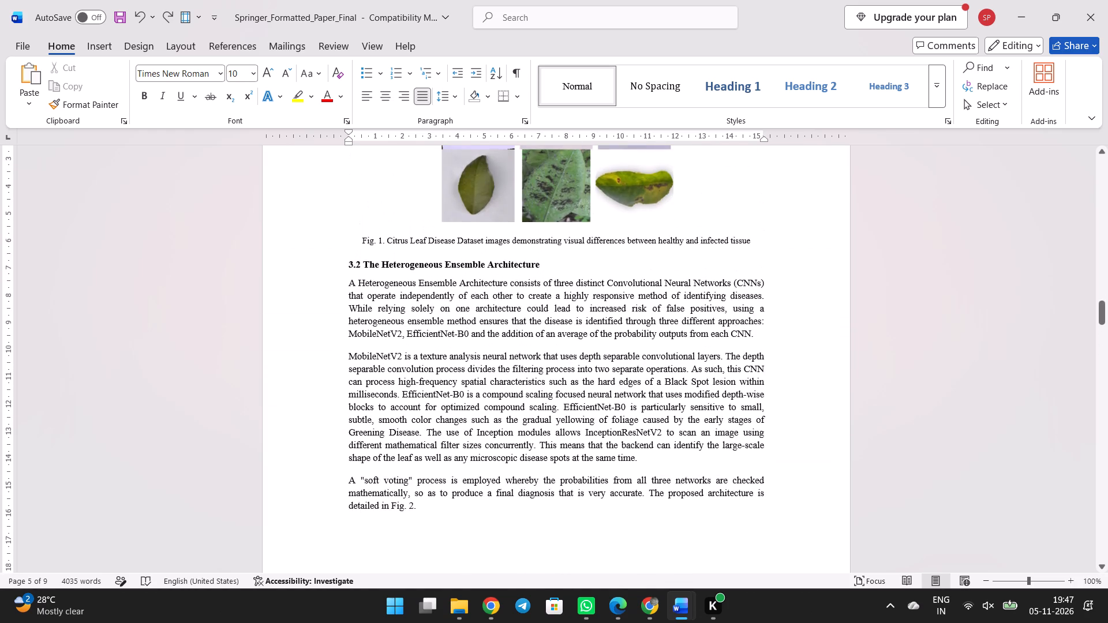
{"action": "scroll", "coordinate": [478, 293], "scroll_direction": "up", "scroll_amount": 6}
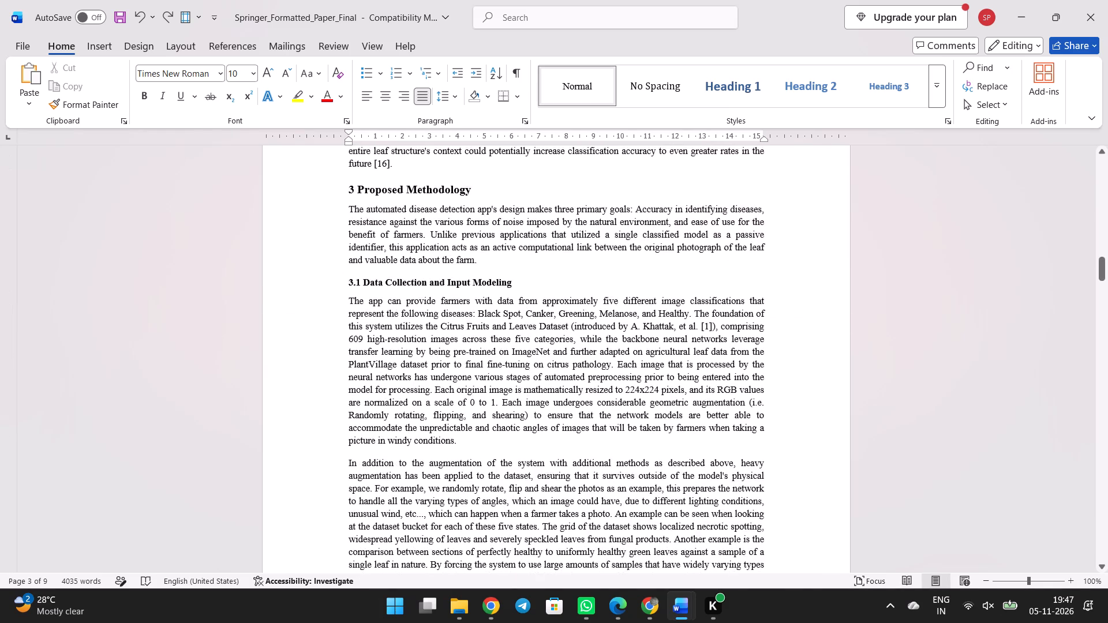
{"action": "scroll", "coordinate": [478, 293], "scroll_direction": "up", "scroll_amount": 3}
{"action": "scroll", "coordinate": [478, 293], "scroll_direction": "down", "scroll_amount": 6}
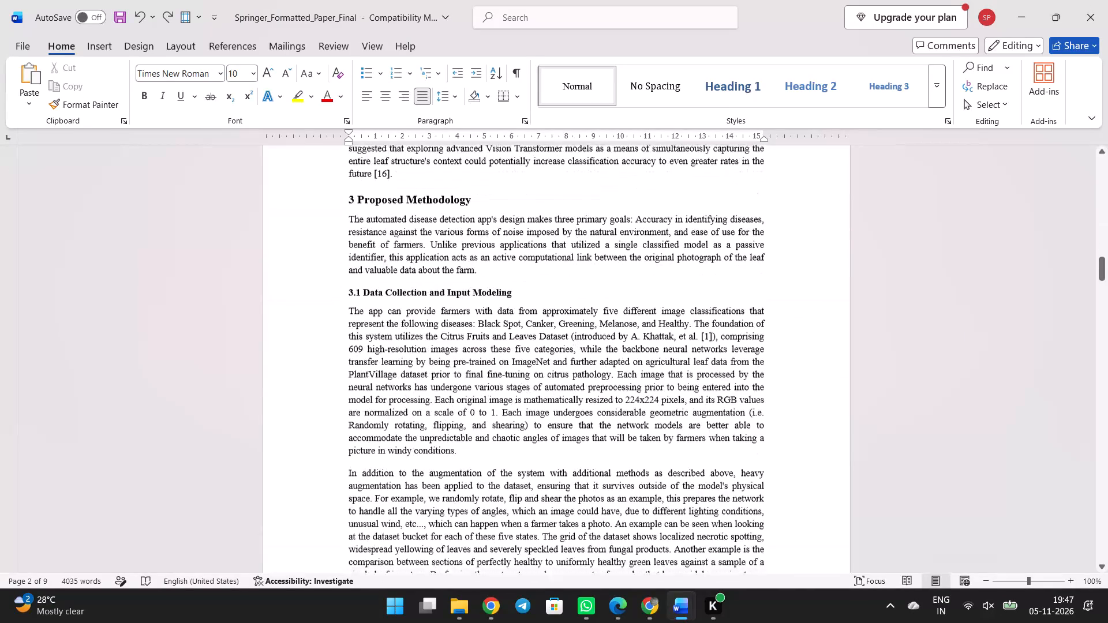
{"action": "scroll", "coordinate": [478, 293], "scroll_direction": "down", "scroll_amount": 5}
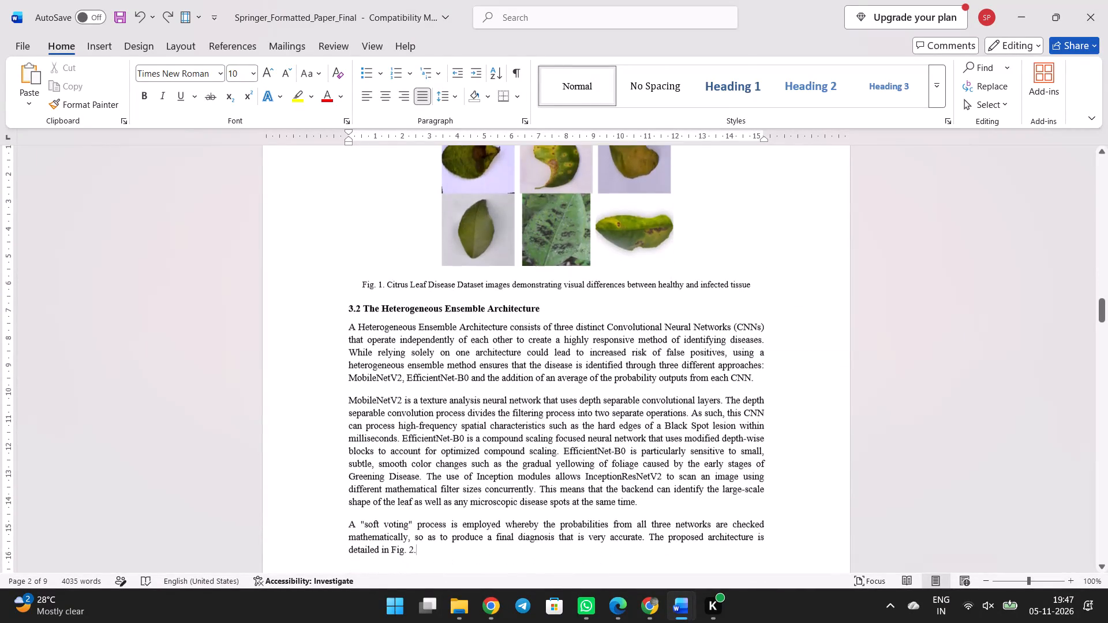
{"action": "scroll", "coordinate": [478, 293], "scroll_direction": "down", "scroll_amount": 2}
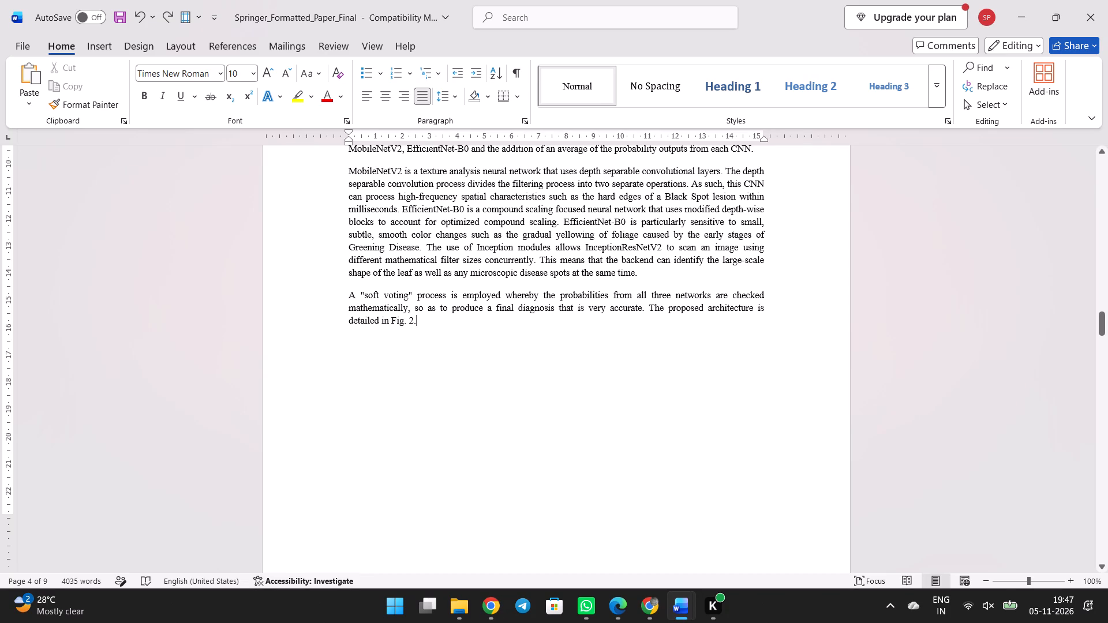
Shrink the Fig. 2 architecture diagram to about 7 cm wide and 7 cm high, and check its position relative to the preceding page.
{"action": "scroll", "coordinate": [498, 285], "scroll_direction": "down", "scroll_amount": 3}
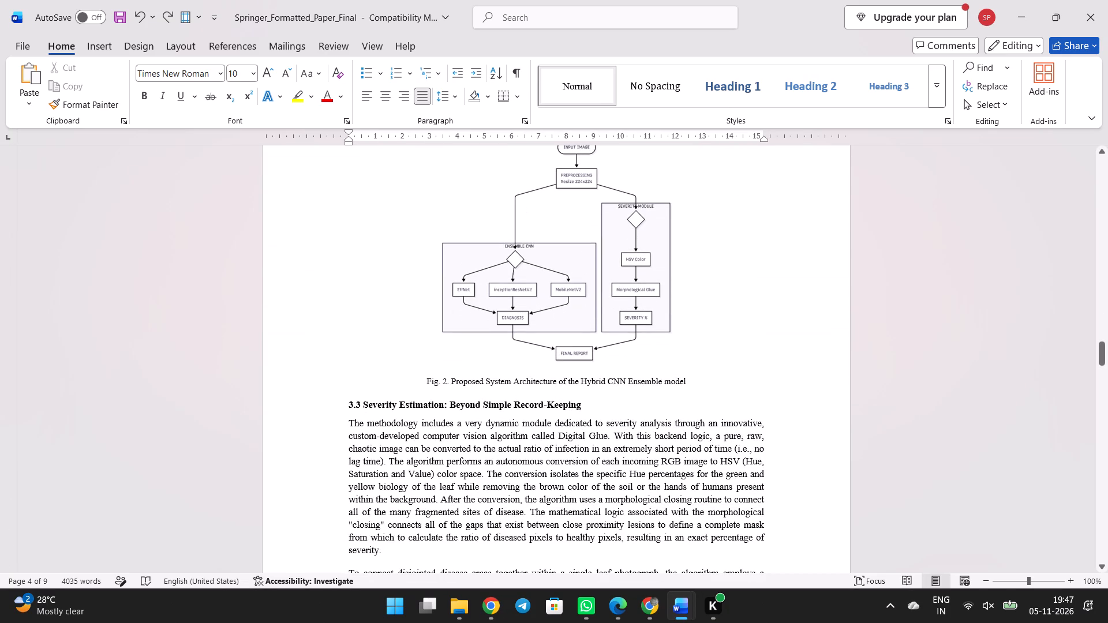
{"action": "left_click", "coordinate": [498, 285]}
{"action": "scroll", "coordinate": [549, 290], "scroll_direction": "up", "scroll_amount": 1}
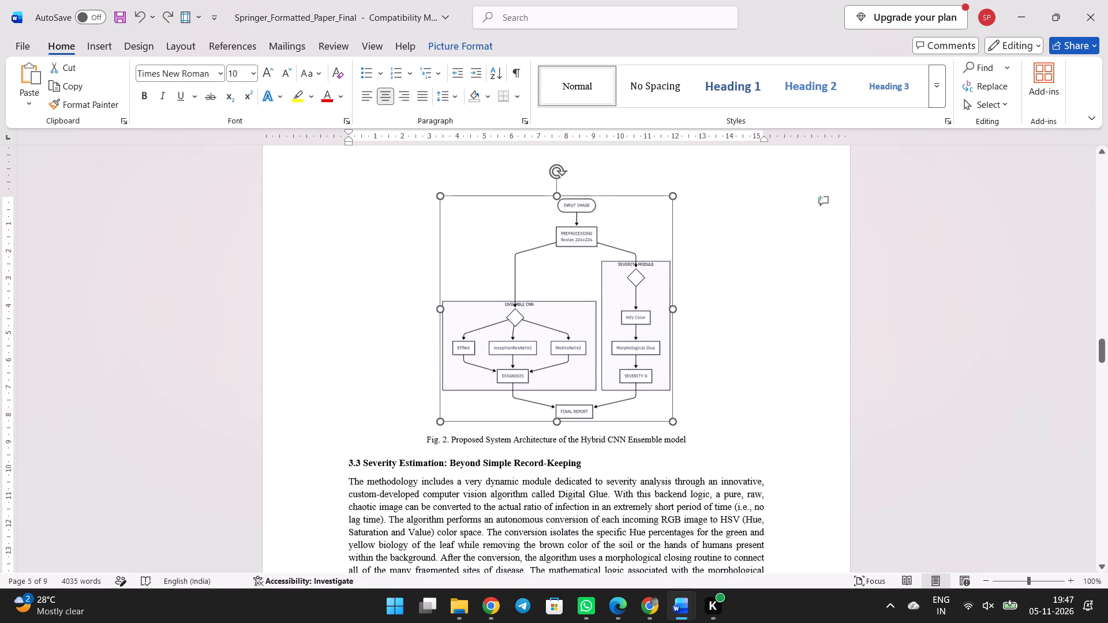
{"action": "left_click_drag", "start_coordinate": [557, 194], "coordinate": [567, 224]}
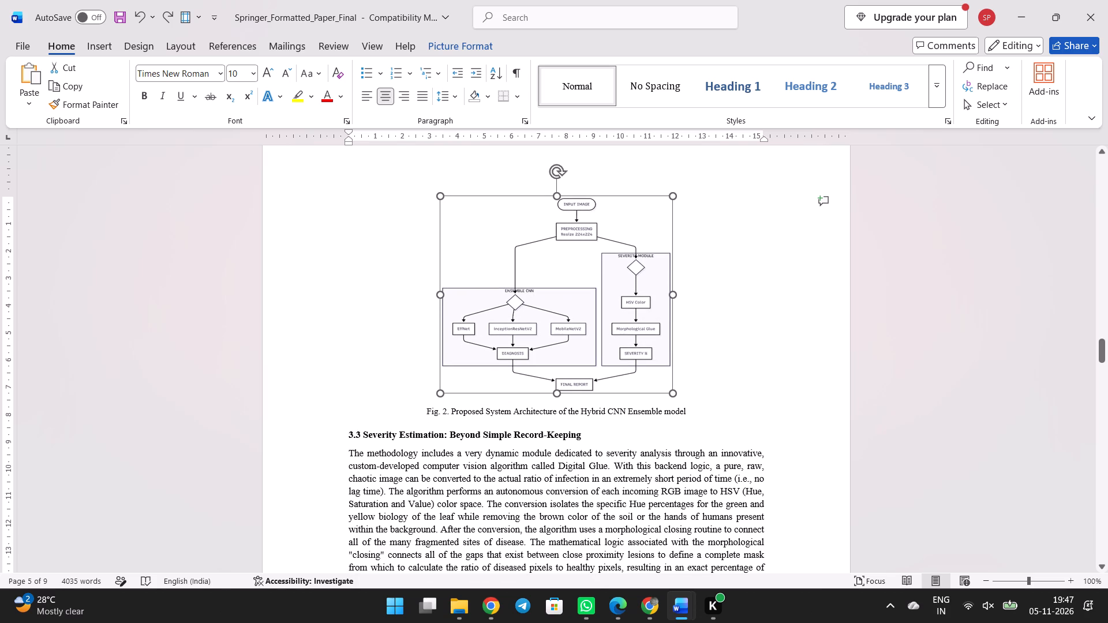
{"action": "left_click_drag", "start_coordinate": [437, 292], "coordinate": [458, 296]}
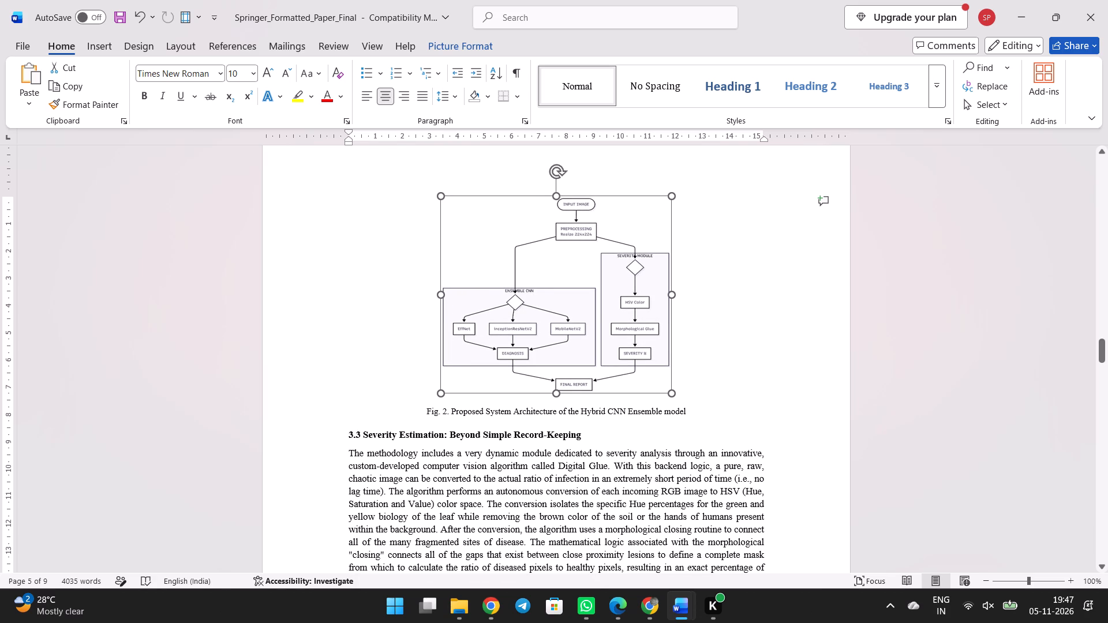
{"action": "left_click_drag", "start_coordinate": [458, 296], "coordinate": [482, 294]}
{"action": "scroll", "coordinate": [482, 294], "scroll_direction": "up", "scroll_amount": 2}
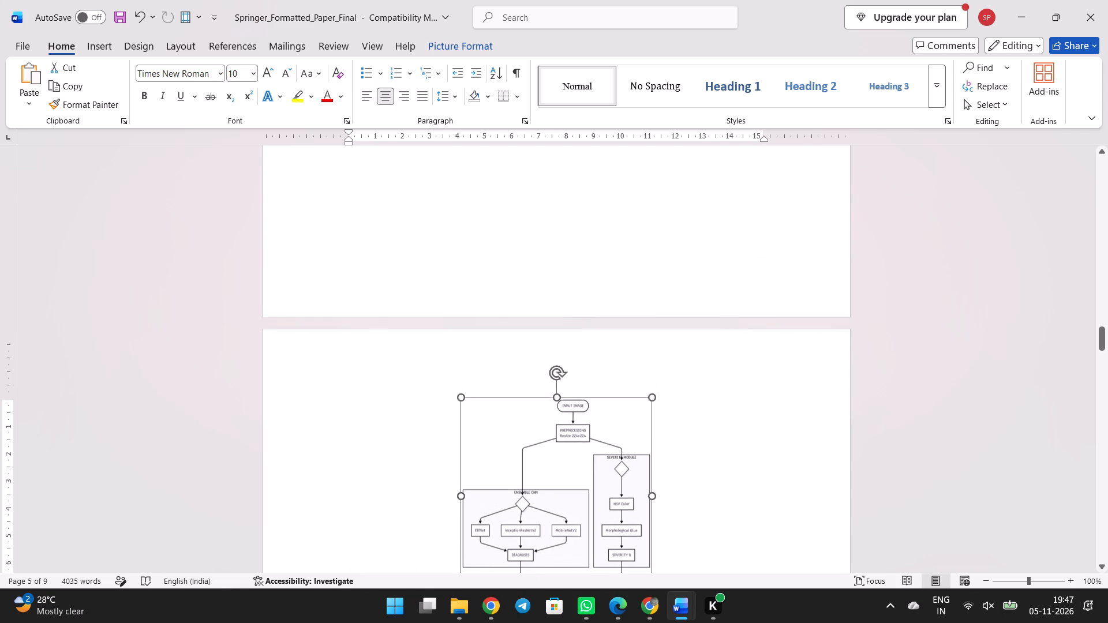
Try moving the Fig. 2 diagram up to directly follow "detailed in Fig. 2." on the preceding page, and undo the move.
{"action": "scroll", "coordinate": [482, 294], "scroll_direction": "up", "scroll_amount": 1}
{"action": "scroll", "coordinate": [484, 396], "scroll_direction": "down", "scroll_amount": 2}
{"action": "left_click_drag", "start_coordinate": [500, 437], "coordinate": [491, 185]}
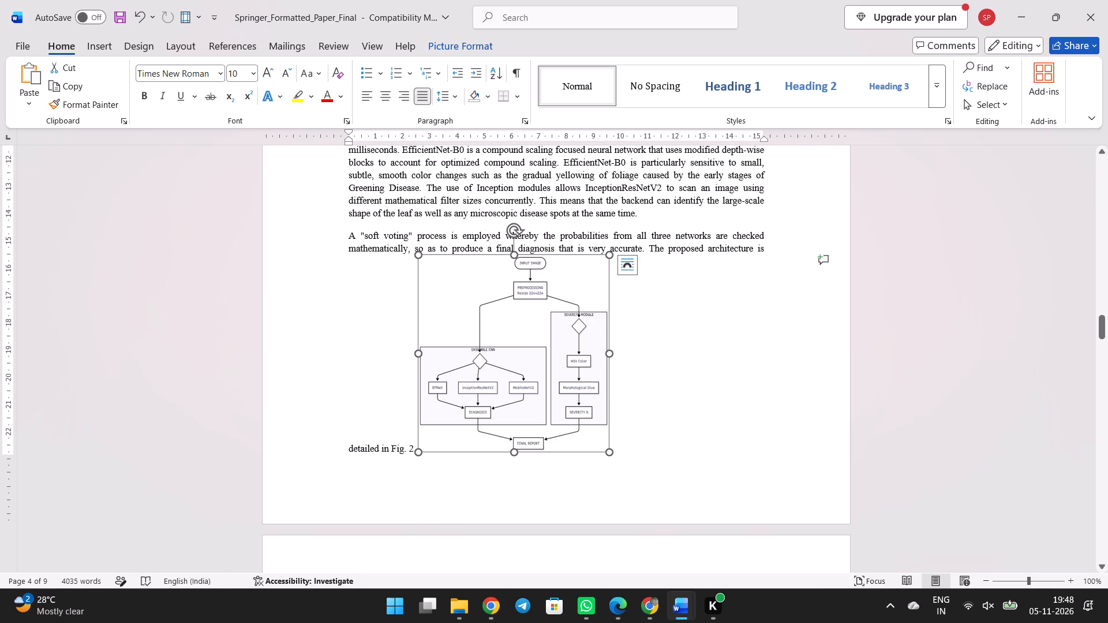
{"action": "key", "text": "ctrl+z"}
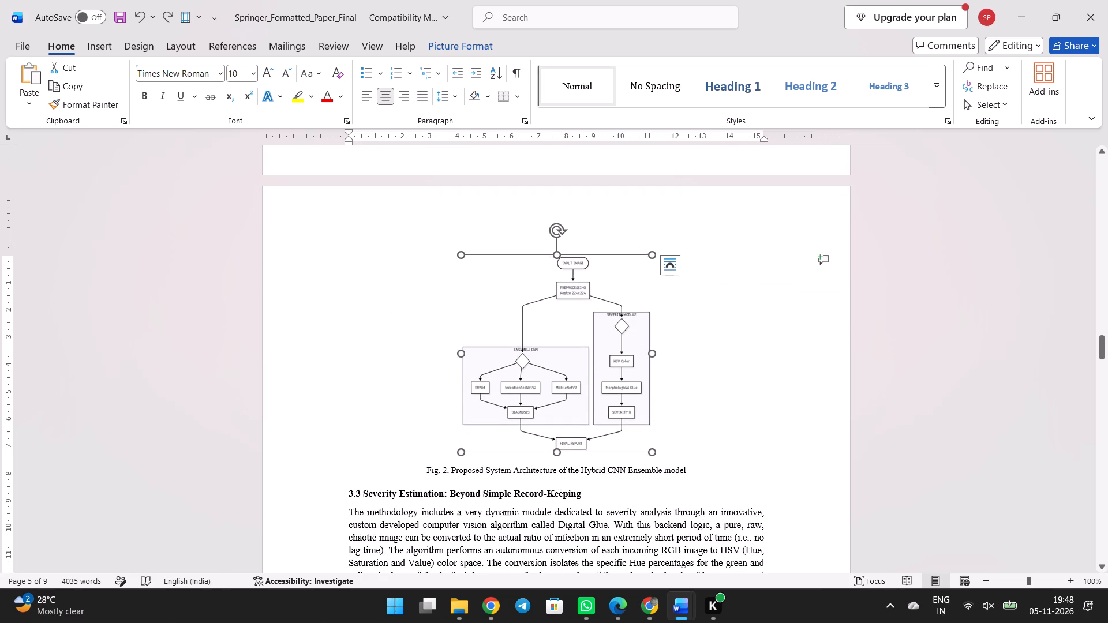
Reduce the Fig. 2 architecture diagram's height to about 6.5 cm so it fits on page 4 below its introductory paragraph.
{"action": "left_click_drag", "start_coordinate": [559, 450], "coordinate": [560, 433]}
{"action": "scroll", "coordinate": [538, 416], "scroll_direction": "up", "scroll_amount": 1}
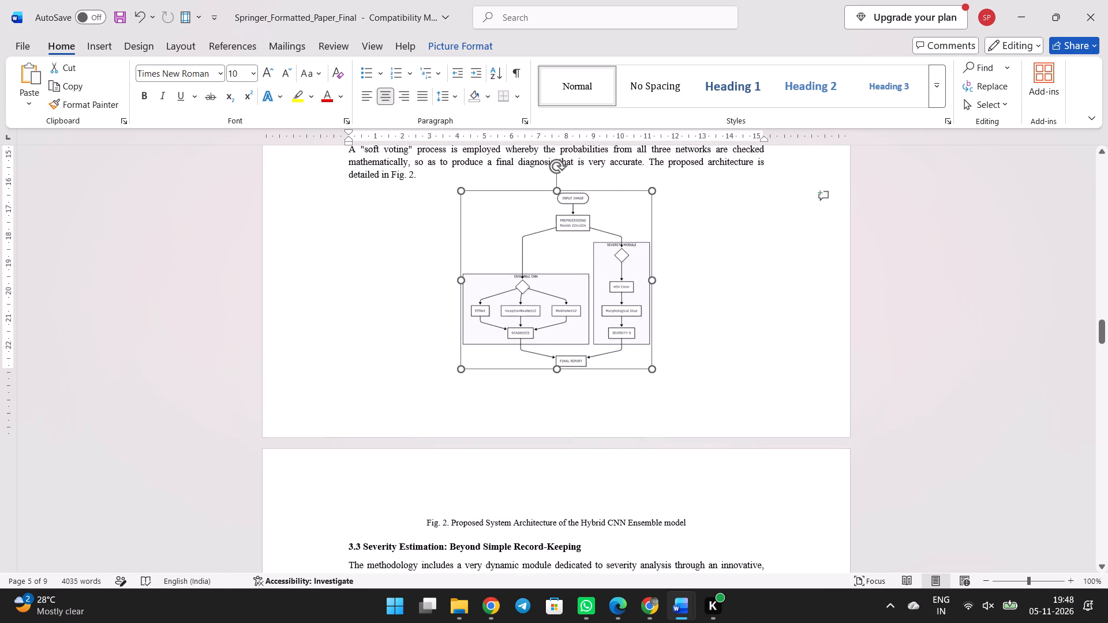
{"action": "scroll", "coordinate": [538, 416], "scroll_direction": "up", "scroll_amount": 1}
{"action": "left_click", "coordinate": [478, 236]}
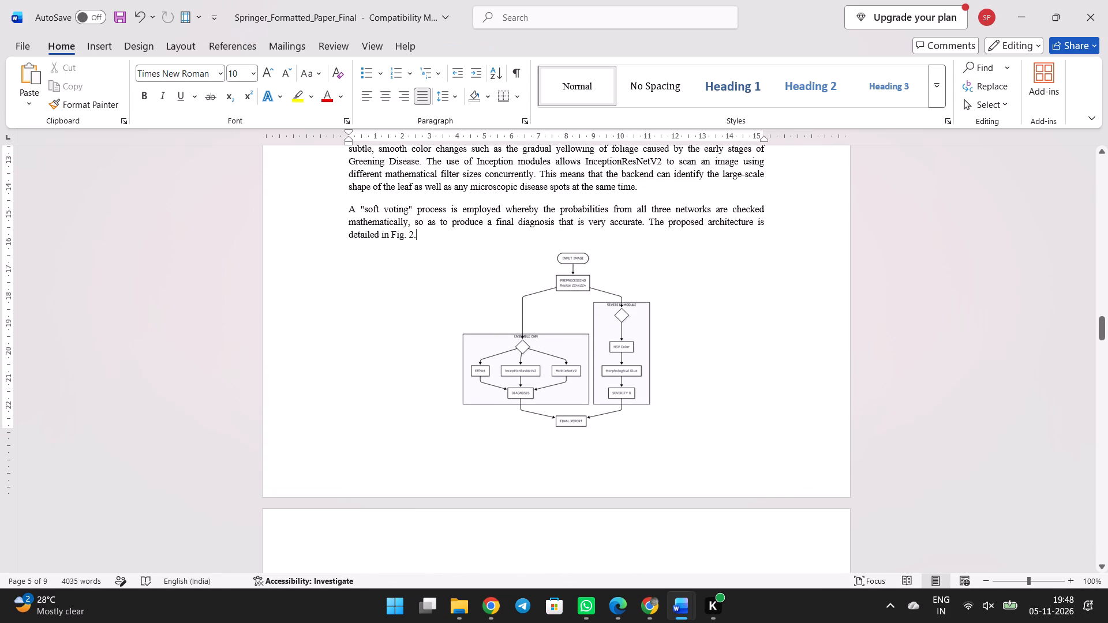
Crop the Fig. 2 architecture diagram slightly at its top and bottom edges.
{"action": "left_click_drag", "start_coordinate": [574, 314], "coordinate": [566, 283]}
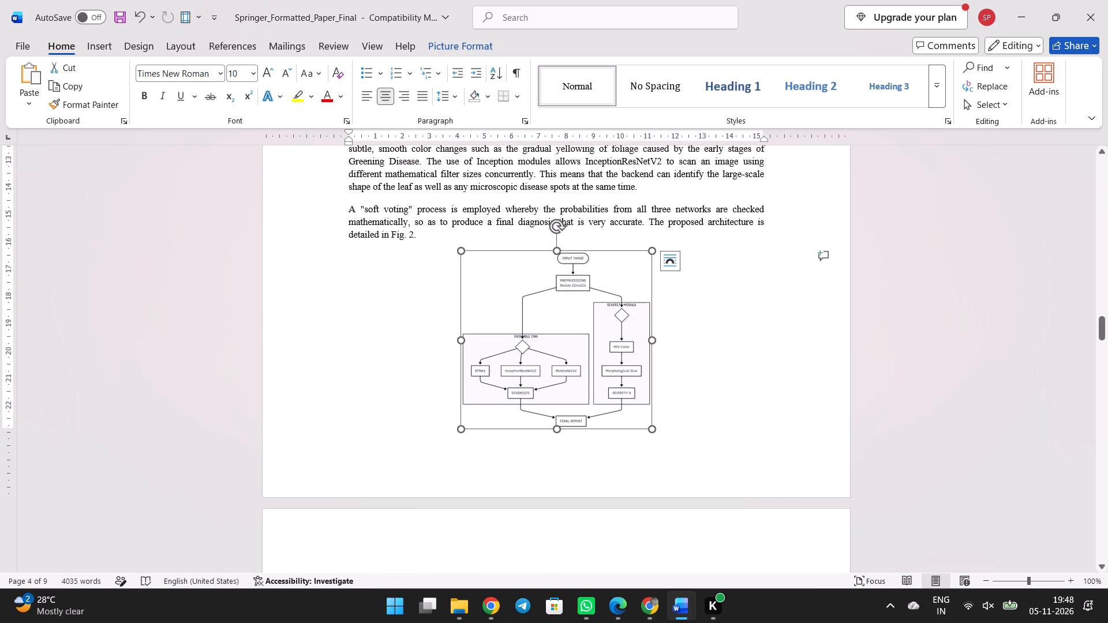
{"action": "right_click", "coordinate": [566, 283]}
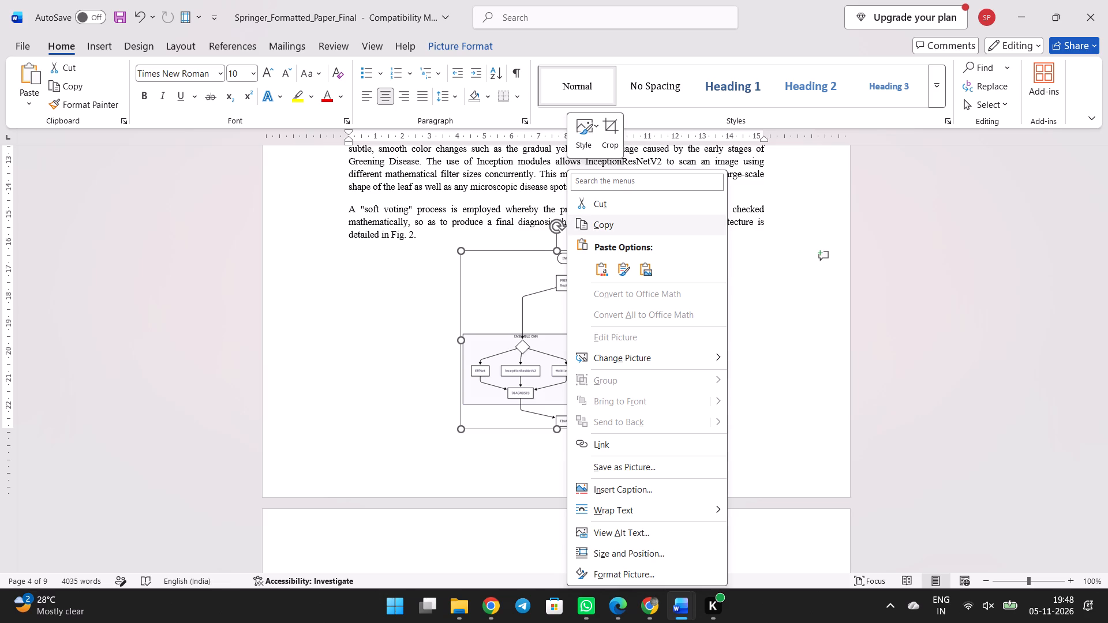
{"action": "left_click", "coordinate": [608, 147]}
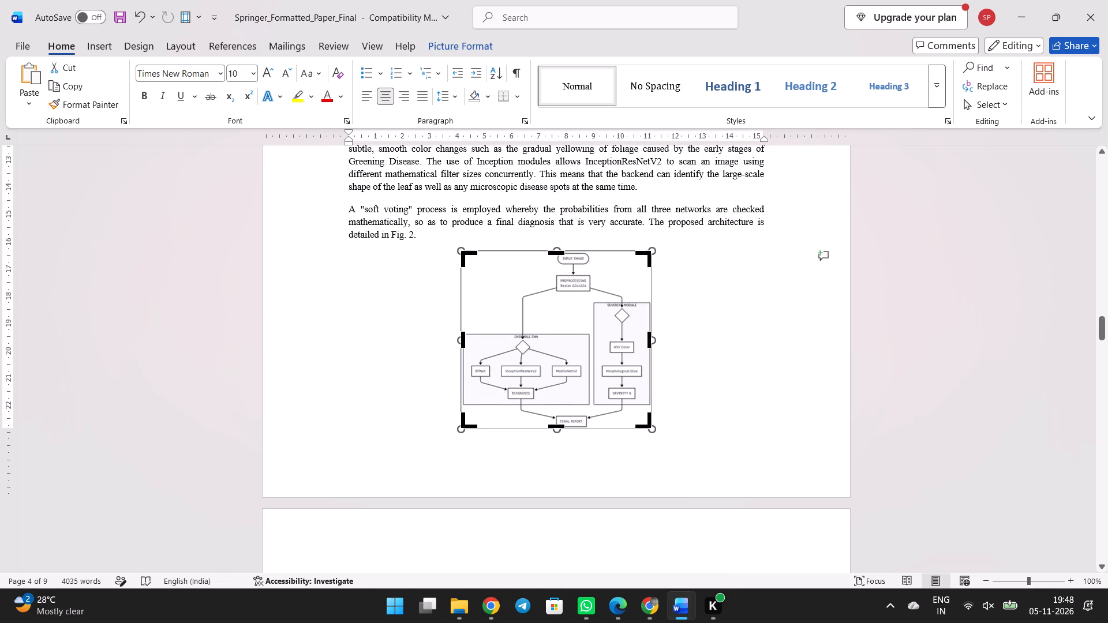
{"action": "left_click", "coordinate": [557, 250]}
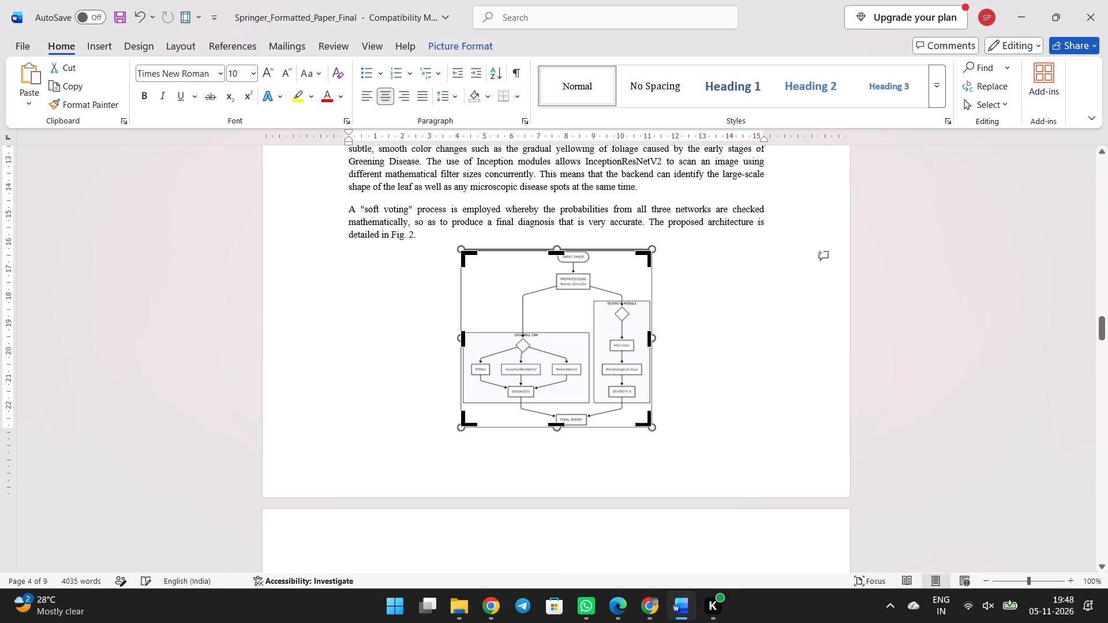
{"action": "left_click", "coordinate": [556, 426]}
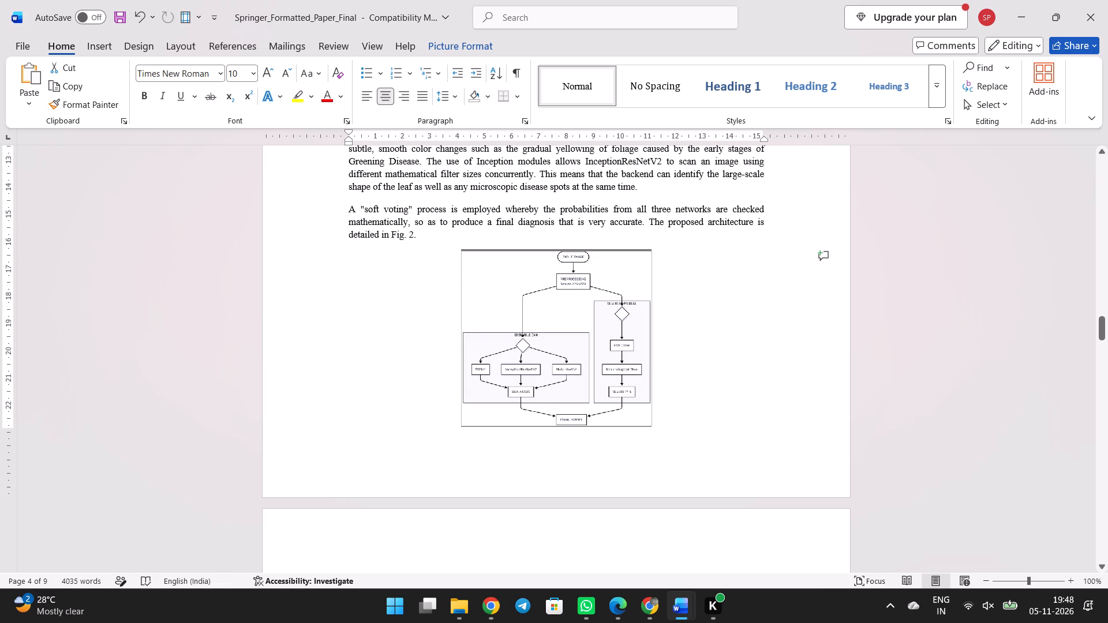
{"action": "left_click", "coordinate": [723, 370]}
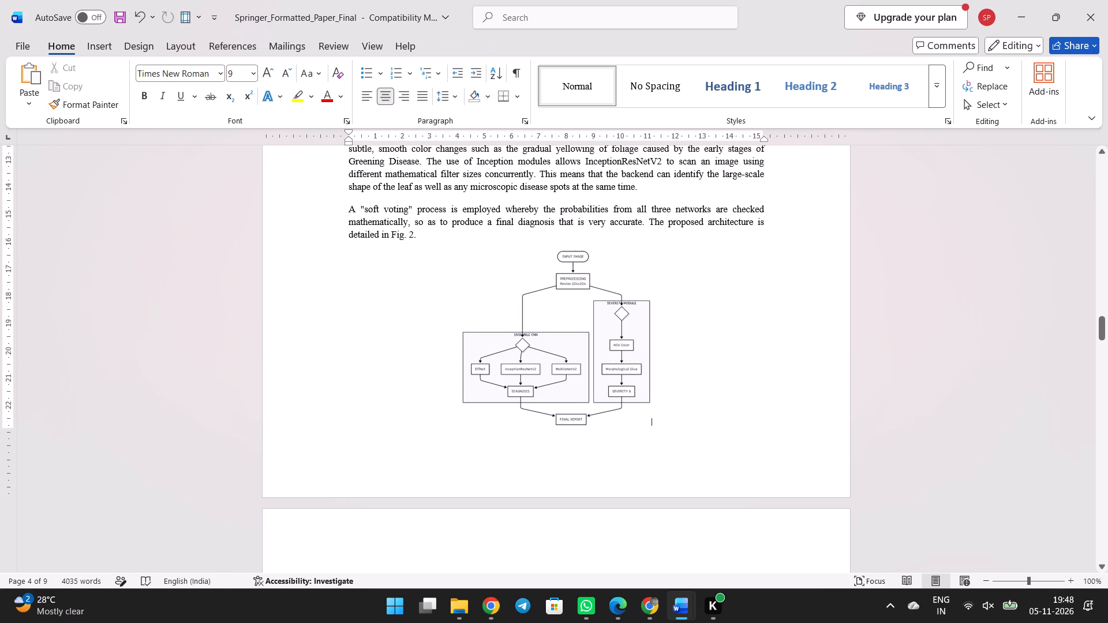
Shorten the Fig. 2 diagram to about 5 cm high so its caption fits beneath it on page 4, and check its legibility up close.
{"action": "scroll", "coordinate": [569, 236], "scroll_direction": "down", "scroll_amount": 2}
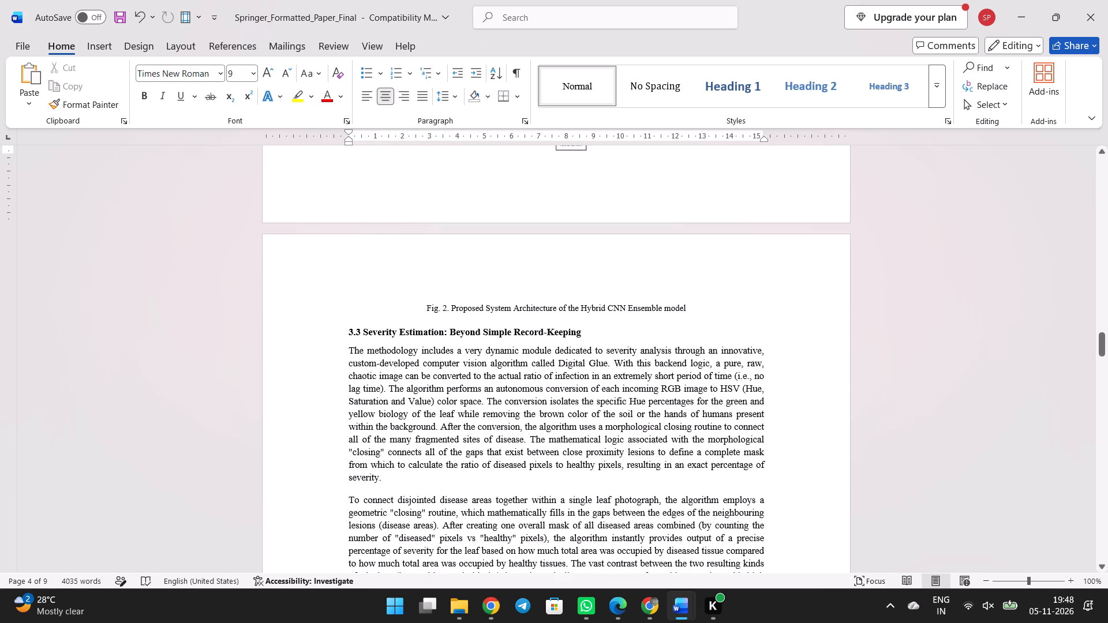
{"action": "scroll", "coordinate": [569, 236], "scroll_direction": "up", "scroll_amount": 1}
{"action": "left_click", "coordinate": [569, 236]}
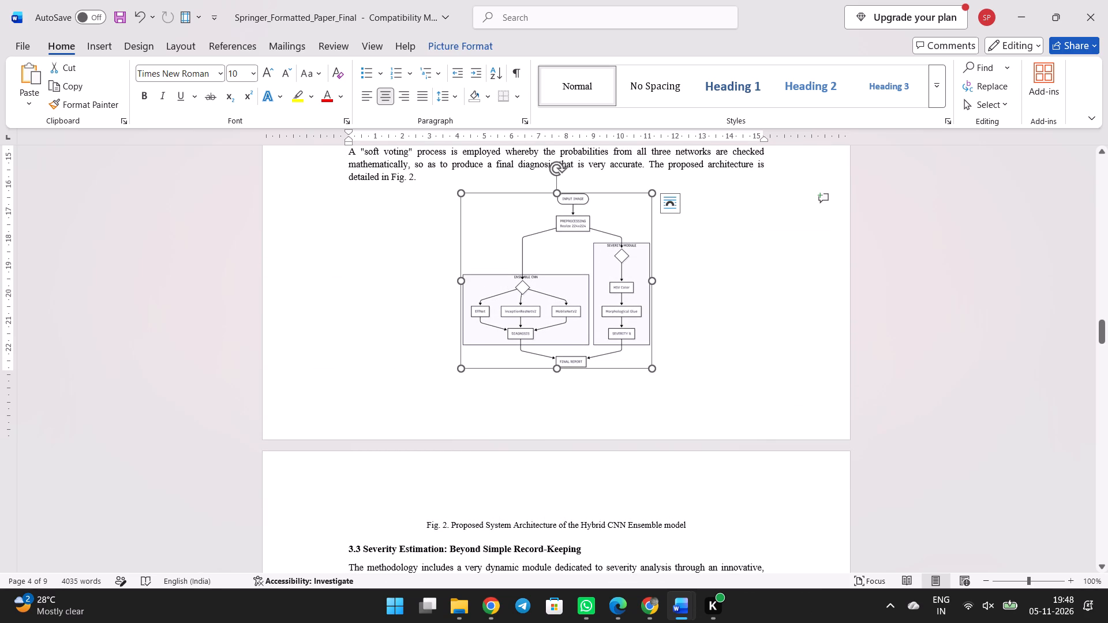
{"action": "left_click_drag", "start_coordinate": [557, 193], "coordinate": [562, 204]}
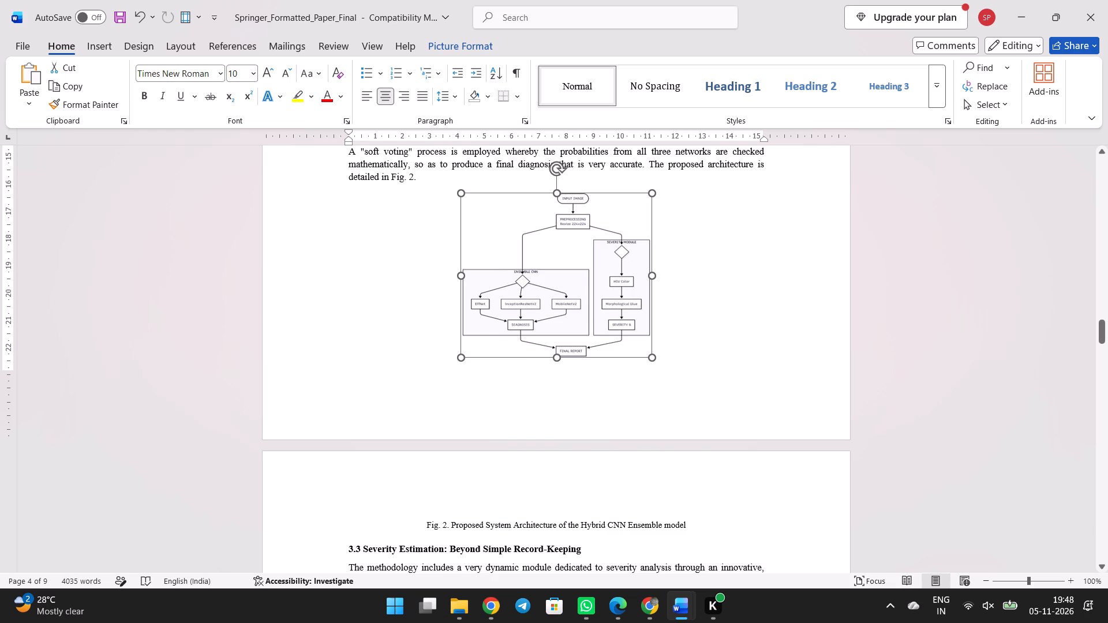
{"action": "left_click_drag", "start_coordinate": [562, 204], "coordinate": [564, 209]}
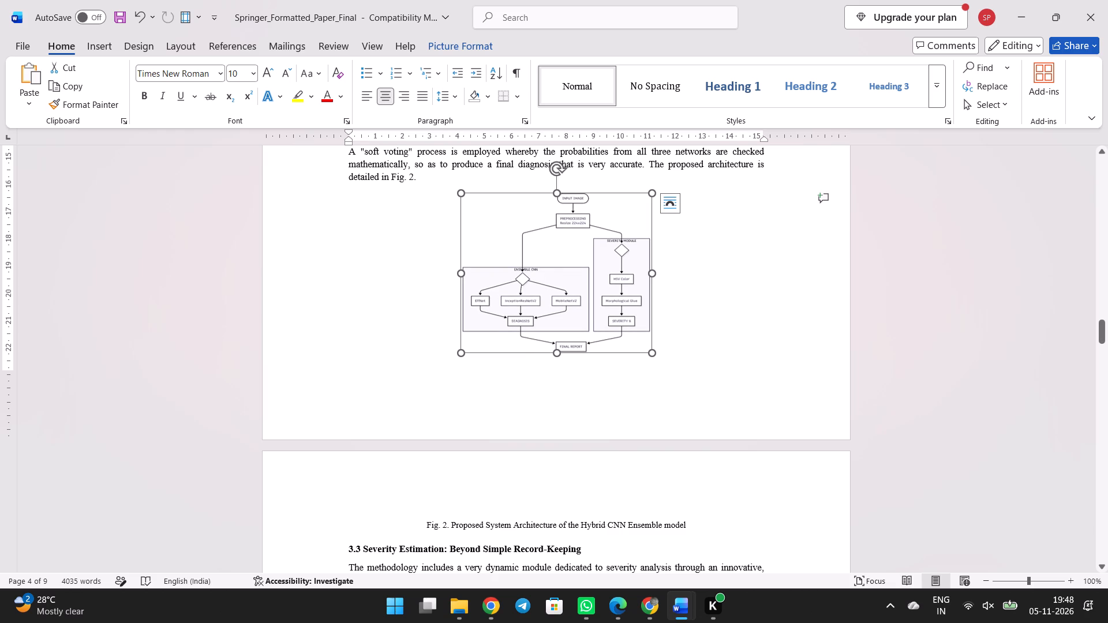
{"action": "left_click_drag", "start_coordinate": [558, 193], "coordinate": [559, 215]}
{"action": "left_click", "coordinate": [543, 226]}
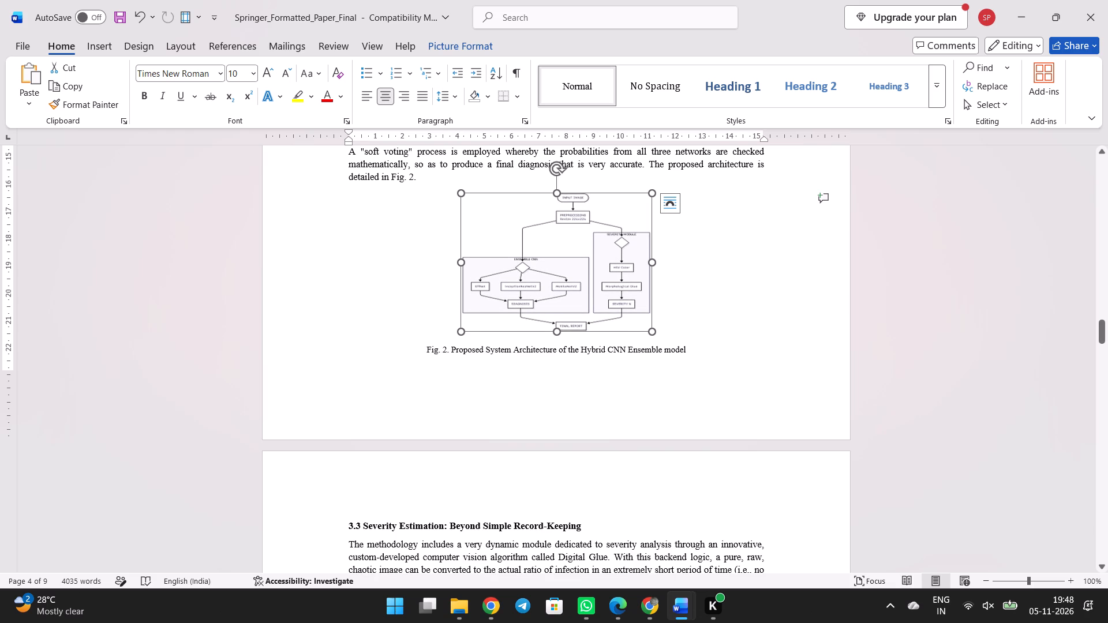
{"action": "left_click", "coordinate": [690, 272]}
{"action": "scroll", "coordinate": [608, 285], "scroll_direction": "up", "scroll_amount": 1, "text": "ctrl"}
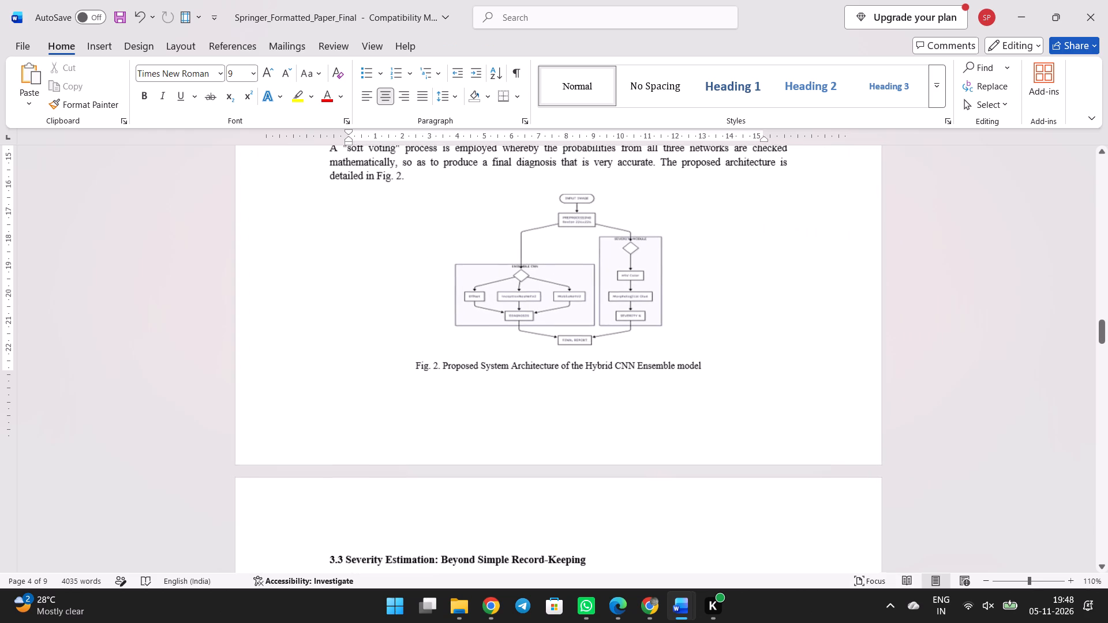
{"action": "scroll", "coordinate": [608, 285], "scroll_direction": "up", "scroll_amount": 5, "text": "ctrl"}
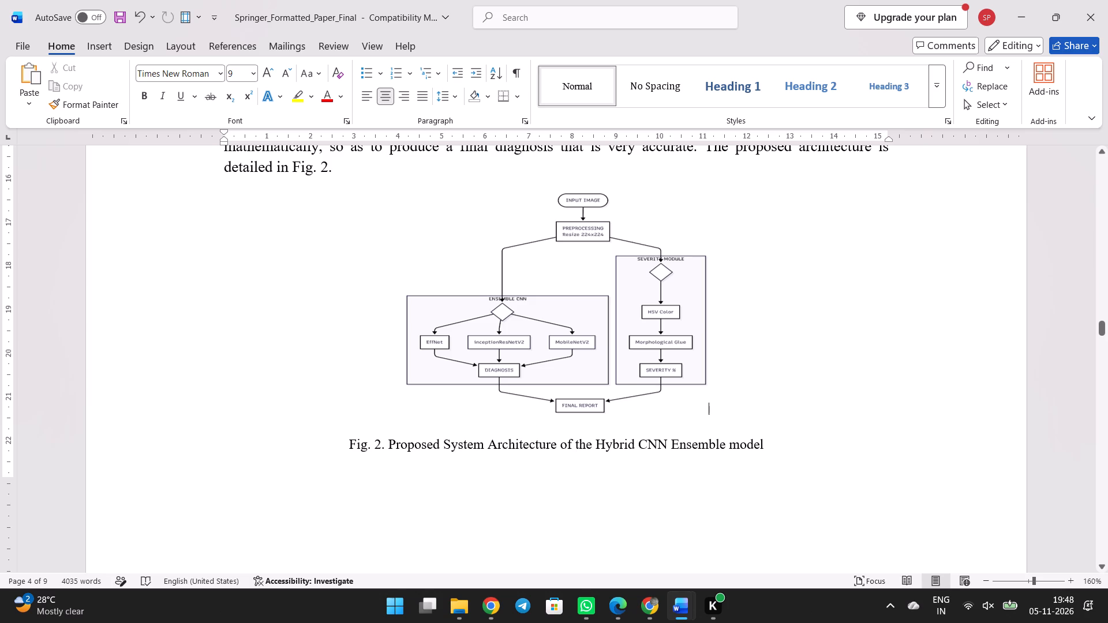
{"action": "scroll", "coordinate": [608, 285], "scroll_direction": "down", "scroll_amount": 1, "text": "ctrl"}
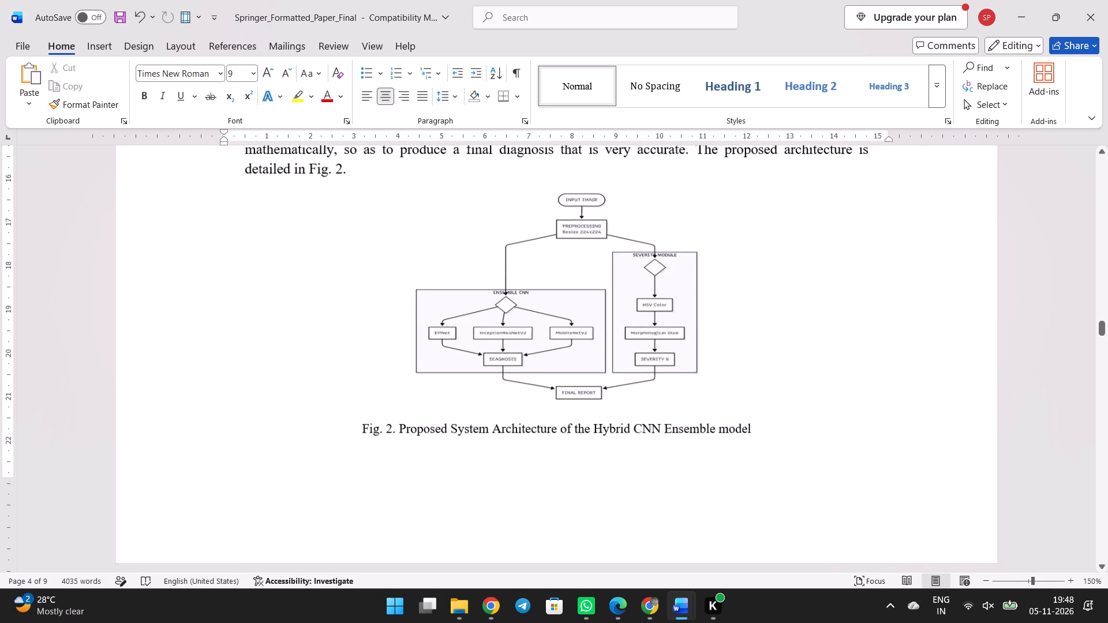
Replace the Fig. 3 image placeholder with the original-versus-segmented disease mask picture copied from RSpaper11, keeping the caption on its own line.
{"action": "scroll", "coordinate": [608, 285], "scroll_direction": "down", "scroll_amount": 6, "text": "ctrl"}
{"action": "scroll", "coordinate": [500, 429], "scroll_direction": "down", "scroll_amount": 2}
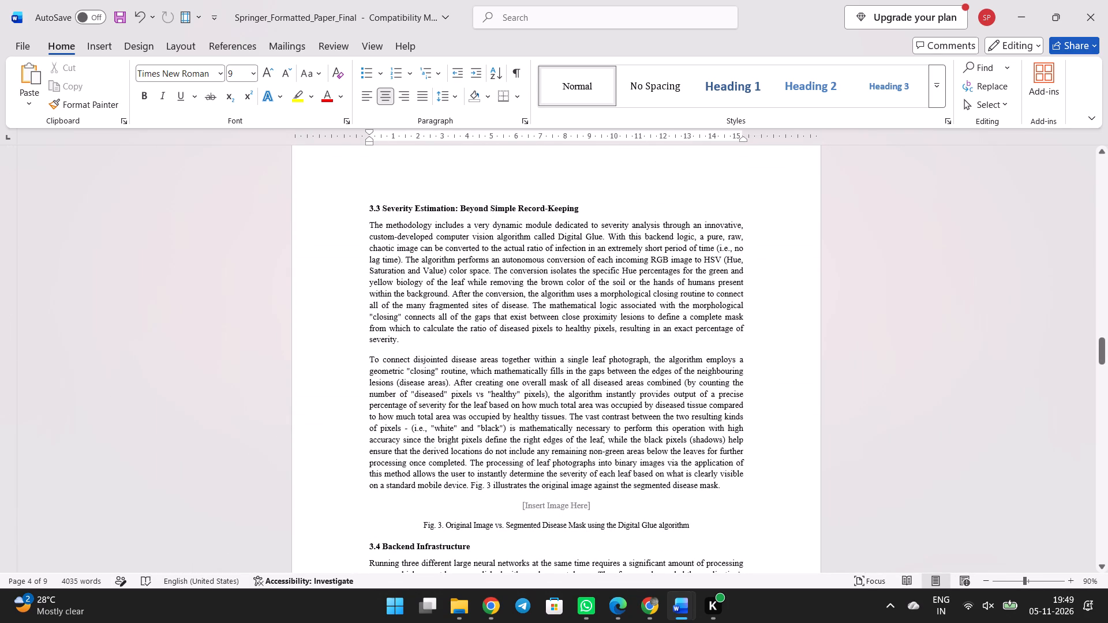
{"action": "key", "text": "alt+Tab"}
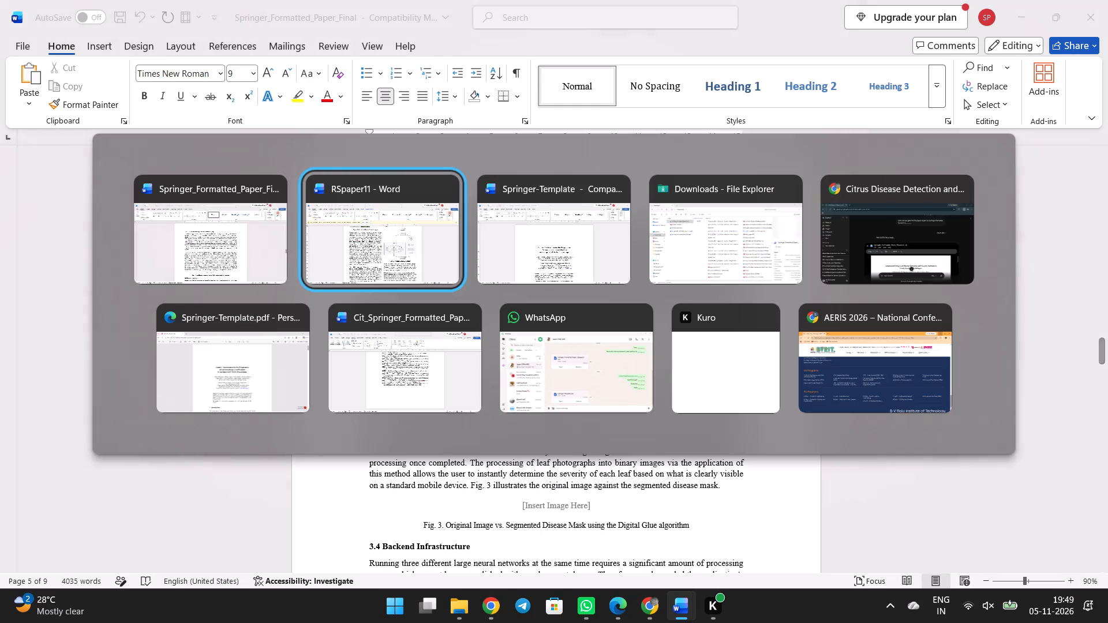
{"action": "scroll", "coordinate": [654, 487], "scroll_direction": "down", "scroll_amount": 2}
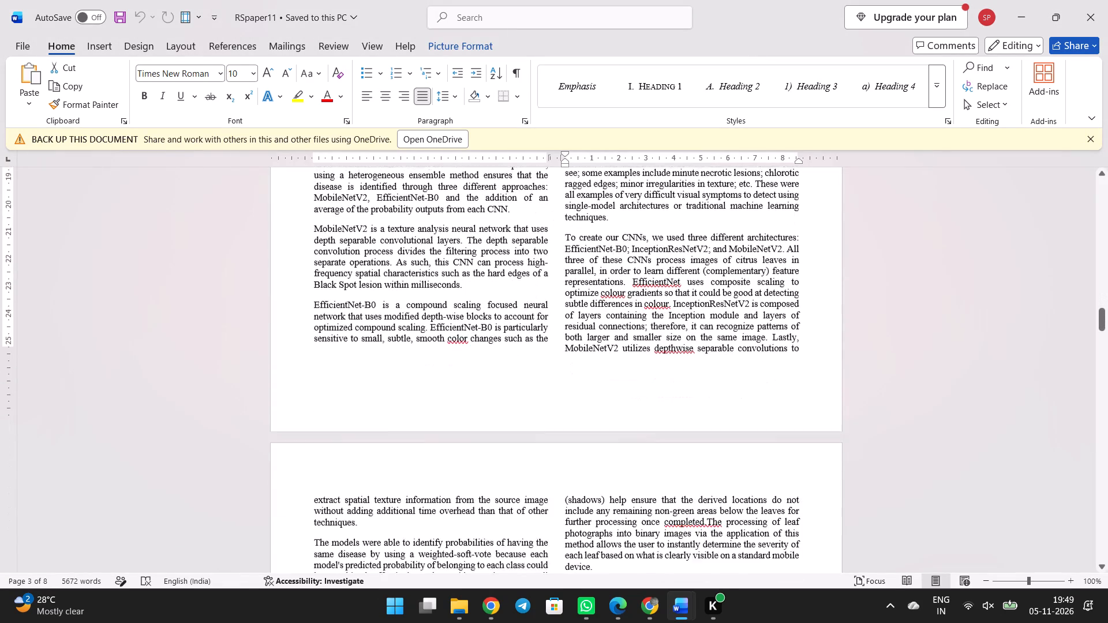
{"action": "scroll", "coordinate": [654, 487], "scroll_direction": "down", "scroll_amount": 3}
{"action": "scroll", "coordinate": [654, 487], "scroll_direction": "up", "scroll_amount": 1}
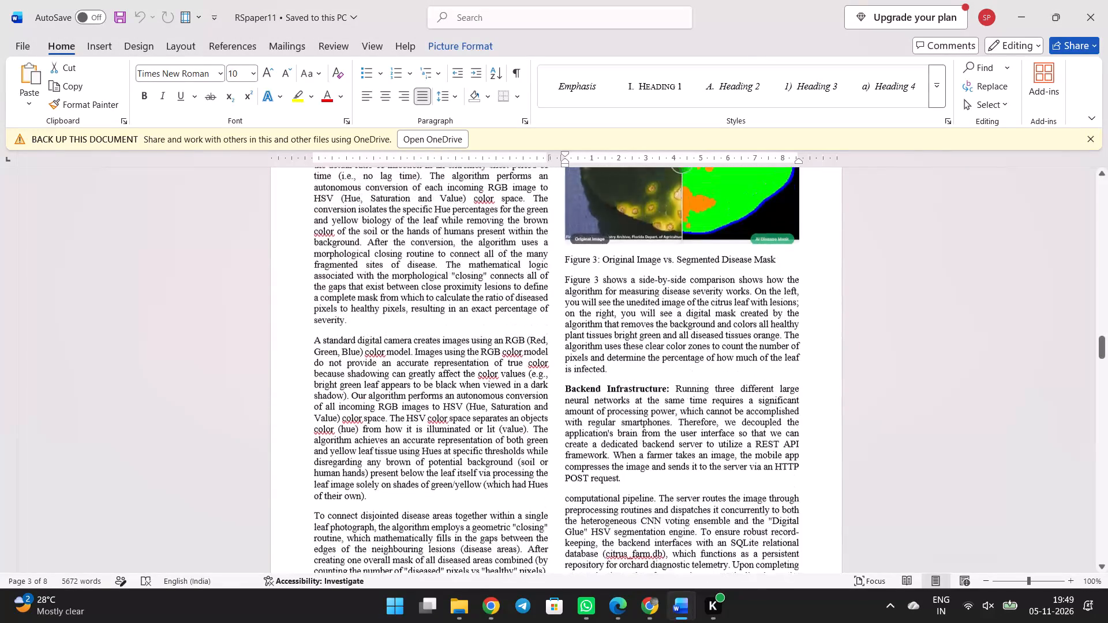
{"action": "scroll", "coordinate": [654, 487], "scroll_direction": "up", "scroll_amount": 1}
{"action": "right_click", "coordinate": [636, 324]}
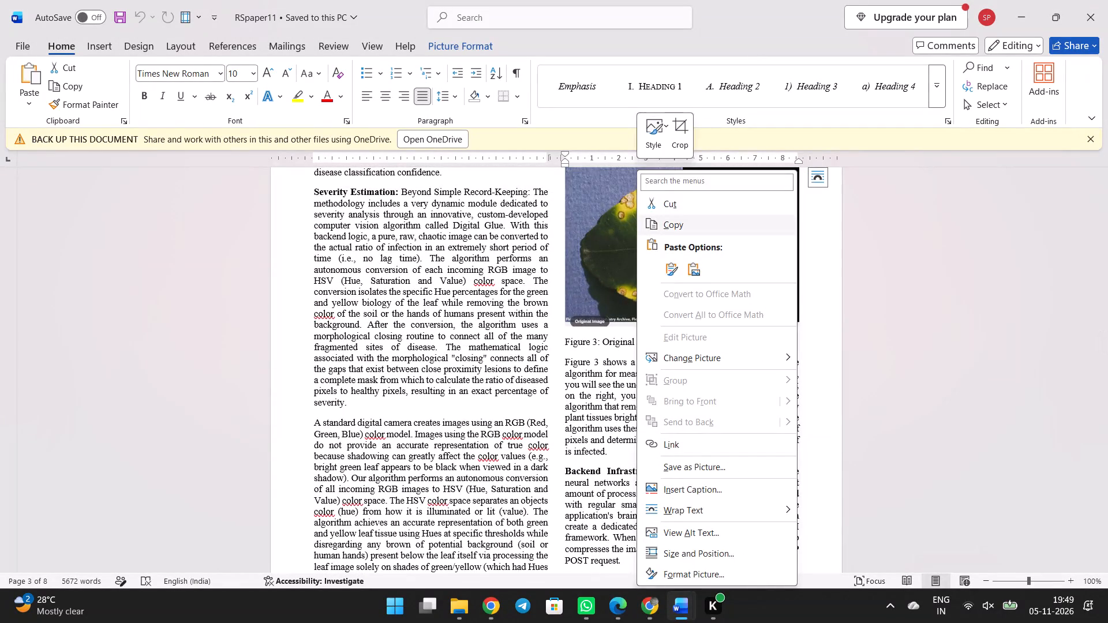
{"action": "left_click", "coordinate": [678, 223]}
{"action": "key", "text": "alt+Tab"}
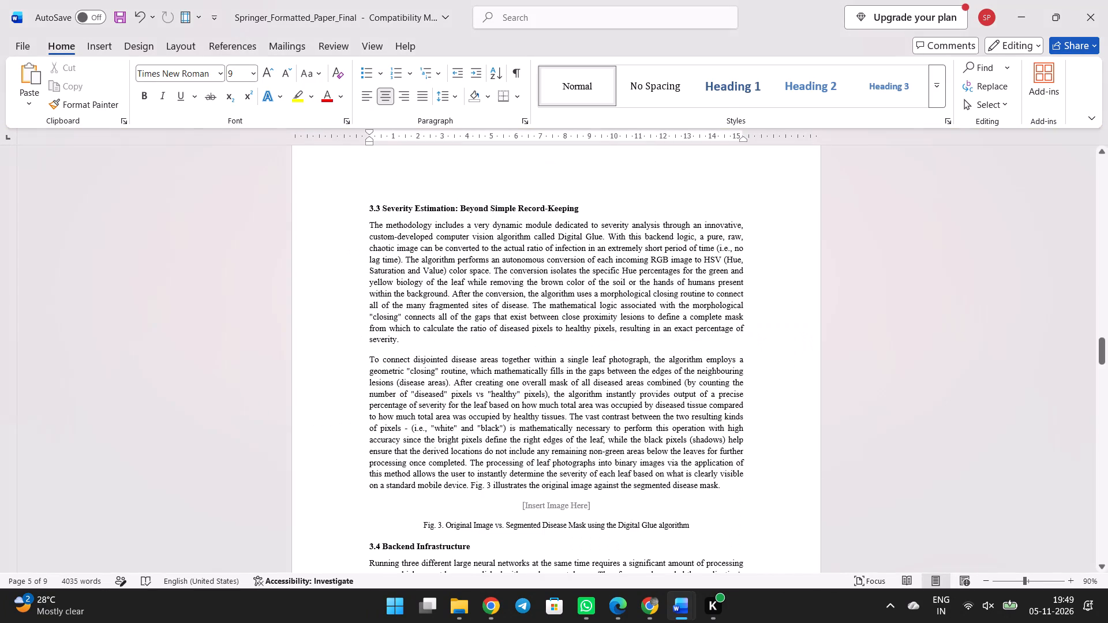
{"action": "scroll", "coordinate": [534, 344], "scroll_direction": "down", "scroll_amount": 1}
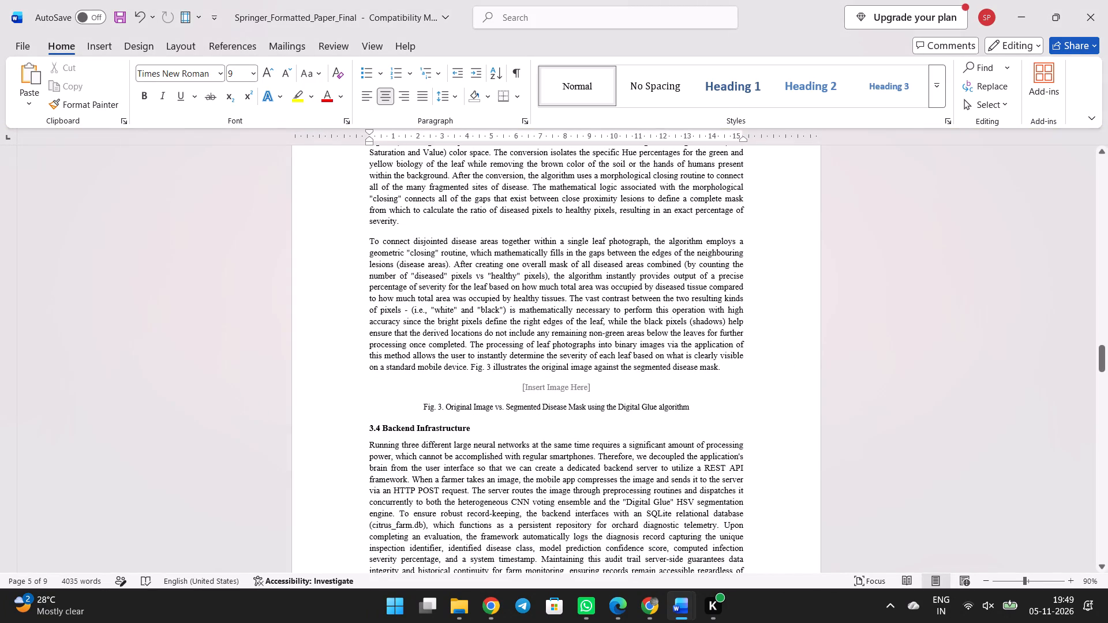
{"action": "left_click_drag", "start_coordinate": [521, 388], "coordinate": [586, 389]}
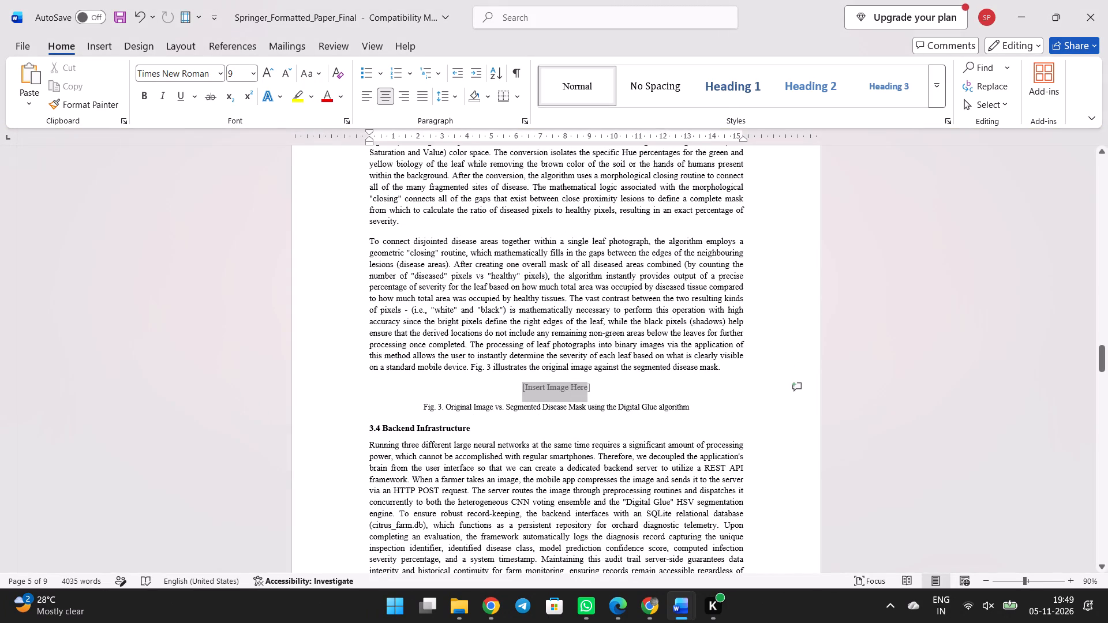
{"action": "left_click_drag", "start_coordinate": [586, 389], "coordinate": [589, 396]}
{"action": "key", "text": "ctrl+v"}
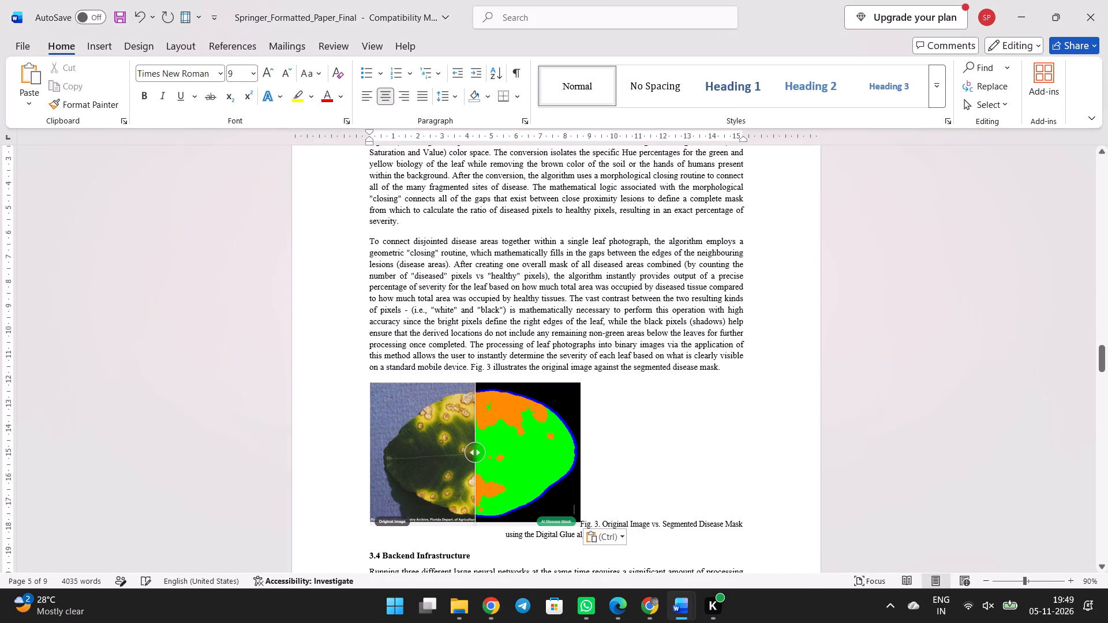
{"action": "key", "text": "Return"}
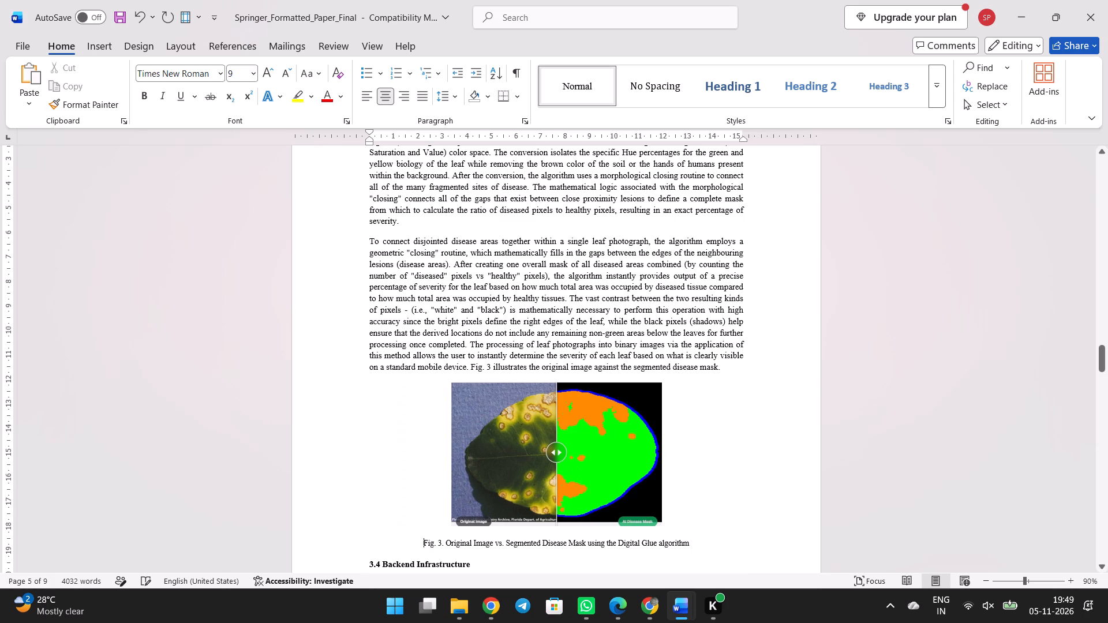
Replace the Fig. 4 image placeholder with the web application upload interface picture copied from RSpaper11, keeping the caption on its own line.
{"action": "scroll", "coordinate": [598, 532], "scroll_direction": "down", "scroll_amount": 4}
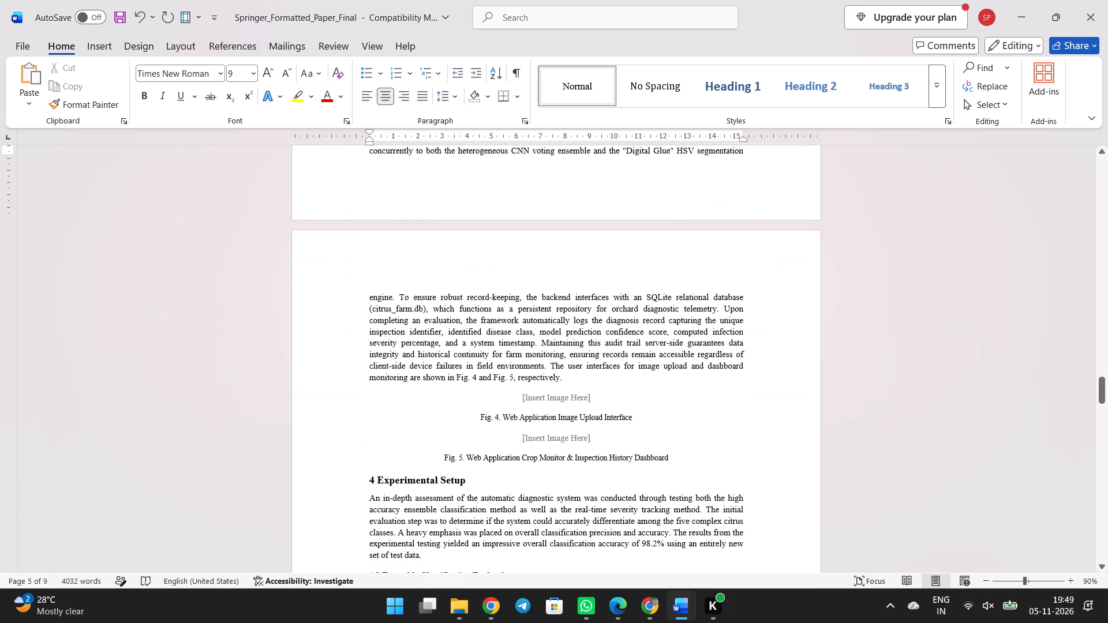
{"action": "key", "text": "alt+Tab"}
{"action": "scroll", "coordinate": [589, 459], "scroll_direction": "down", "scroll_amount": 2}
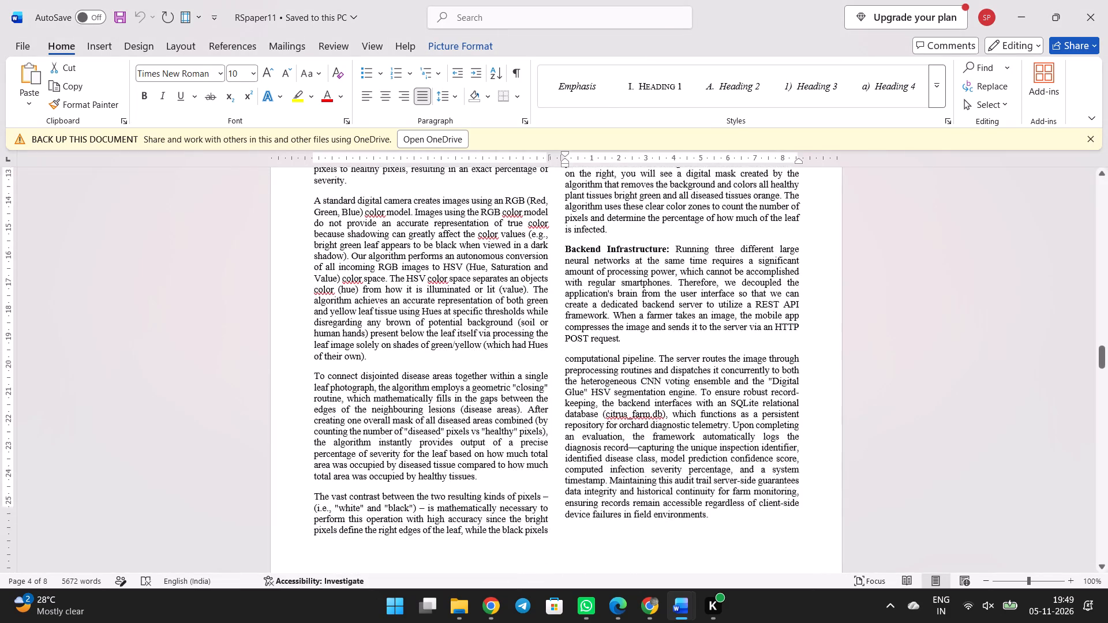
{"action": "scroll", "coordinate": [589, 459], "scroll_direction": "down", "scroll_amount": 2}
{"action": "right_click", "coordinate": [491, 337]}
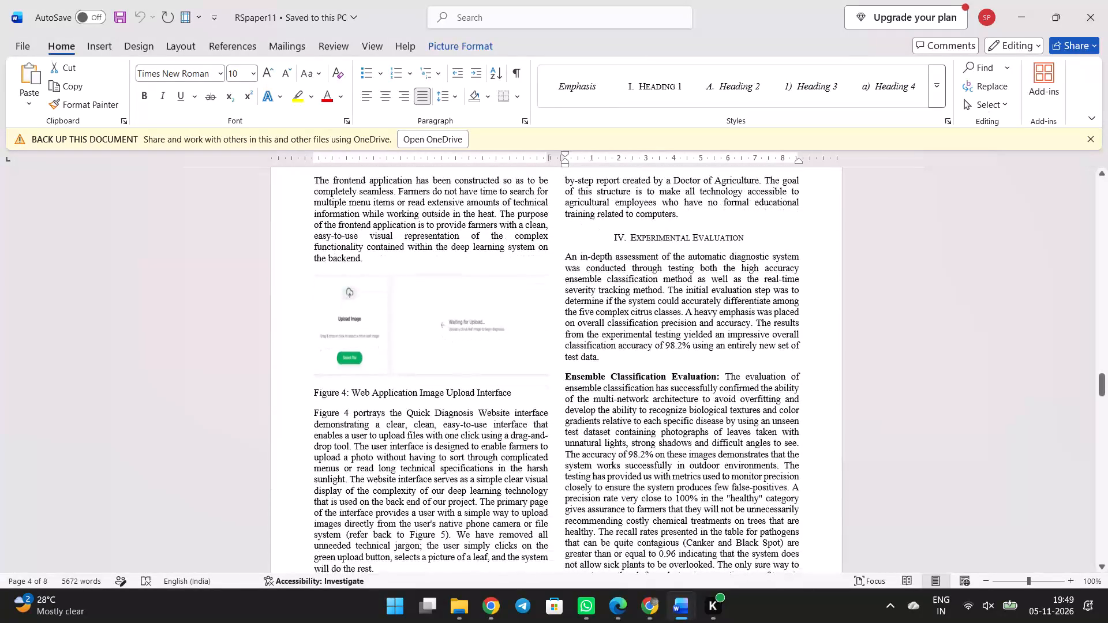
{"action": "left_click", "coordinate": [537, 223]}
{"action": "key", "text": "alt+Tab"}
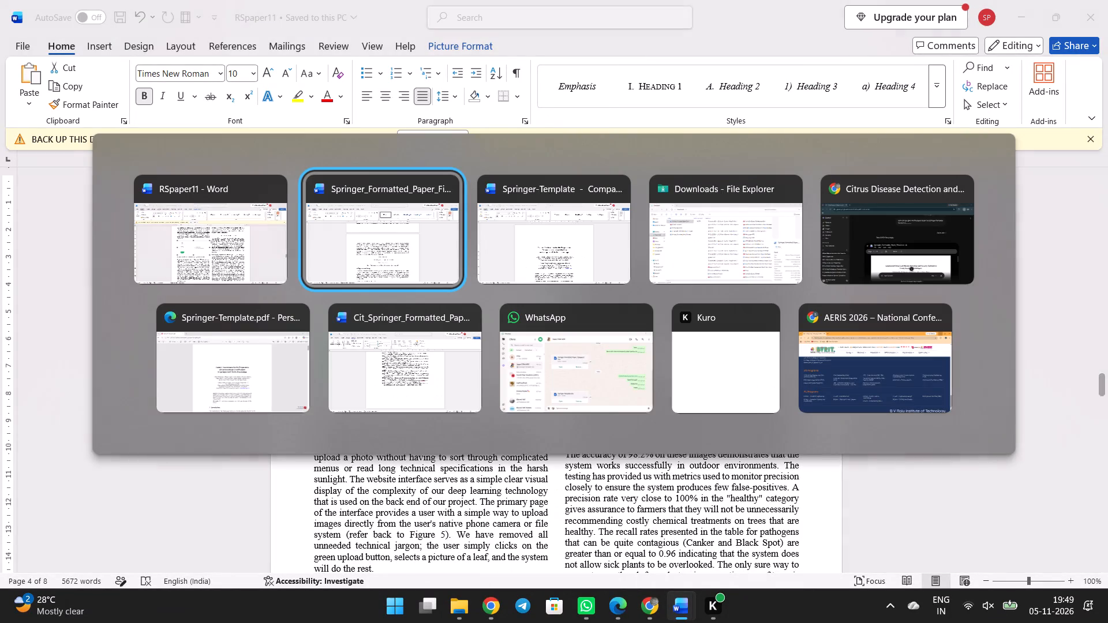
{"action": "left_click_drag", "start_coordinate": [522, 394], "coordinate": [587, 397]}
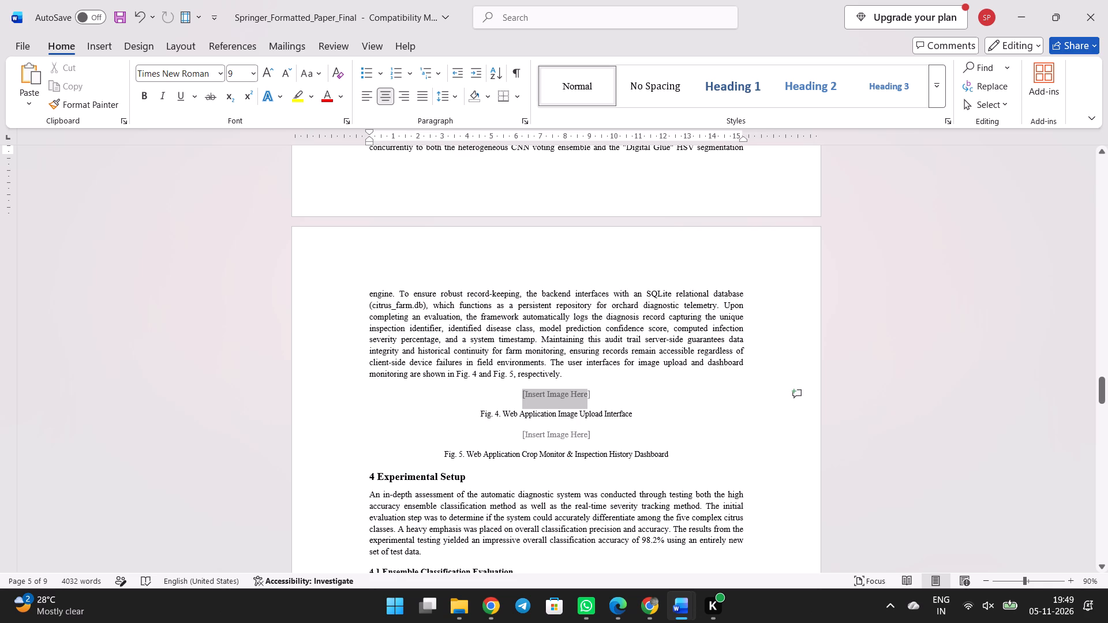
{"action": "left_click_drag", "start_coordinate": [587, 397], "coordinate": [590, 403]}
{"action": "left_click_drag", "start_coordinate": [590, 403], "coordinate": [588, 399]}
{"action": "key", "text": "ctrl+v"}
{"action": "key", "text": "Return"}
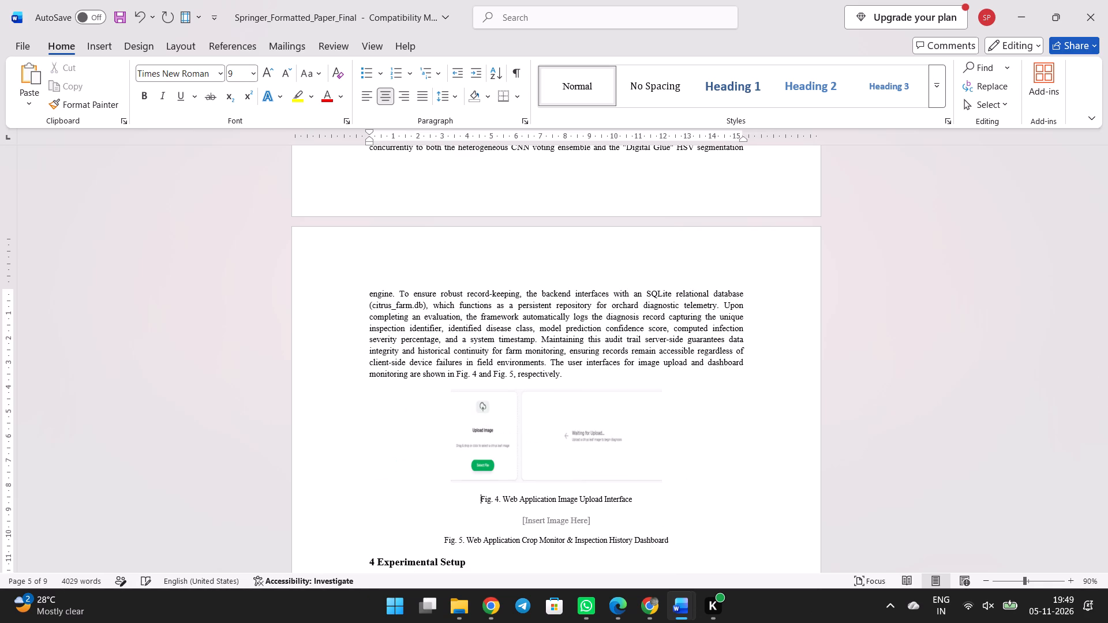
Crop the Fig. 4 upload interface picture slightly at its top and bottom edges.
{"action": "left_click", "coordinate": [579, 449]}
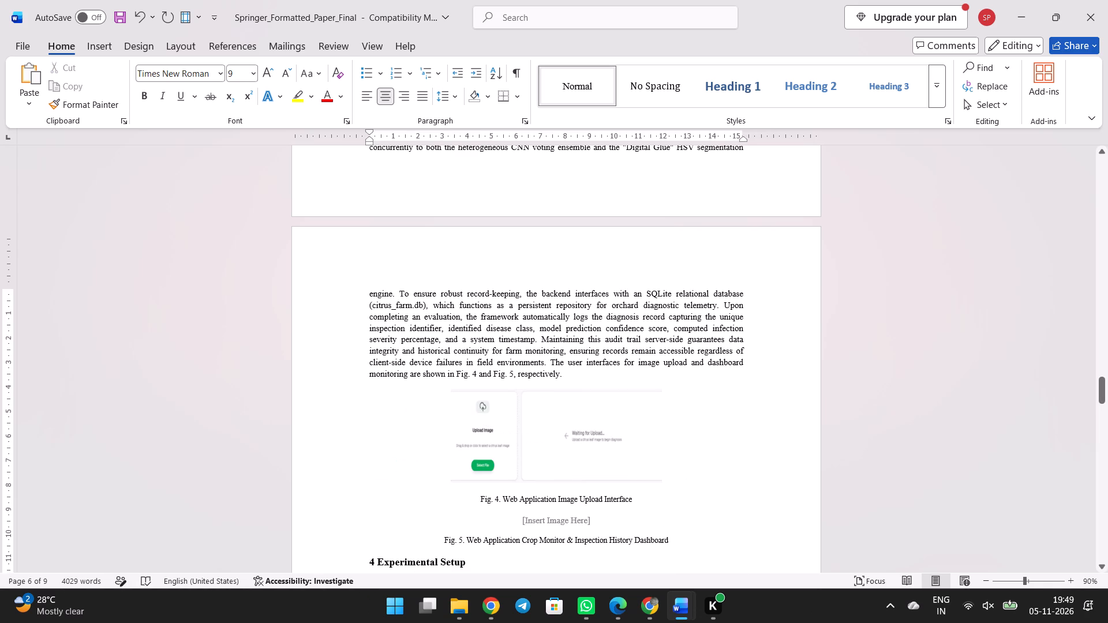
{"action": "right_click", "coordinate": [579, 449]}
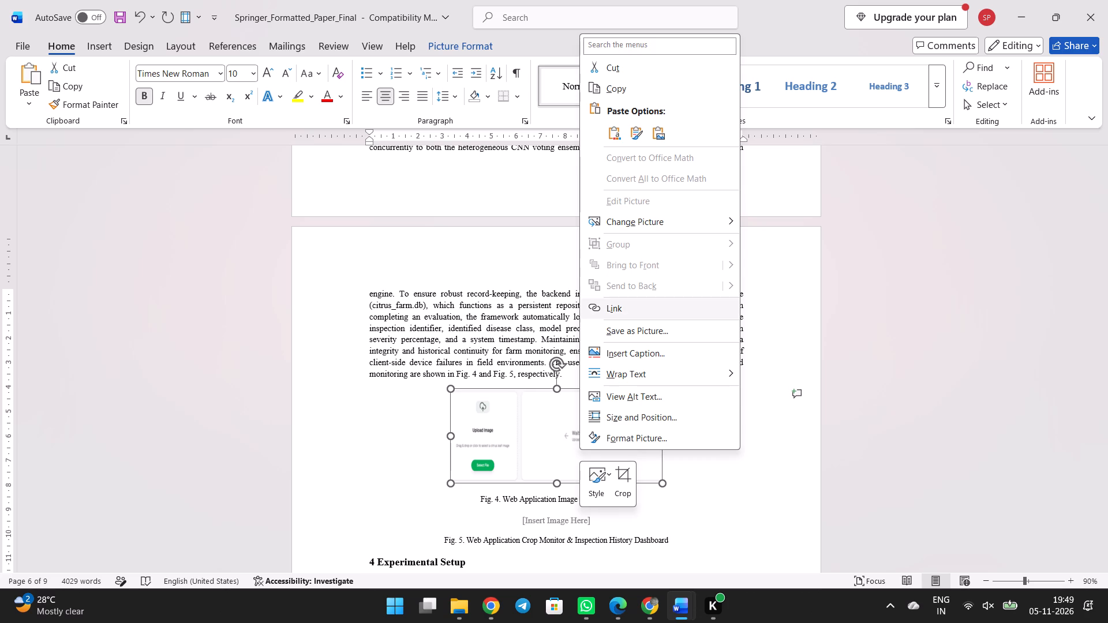
{"action": "left_click", "coordinate": [627, 479]}
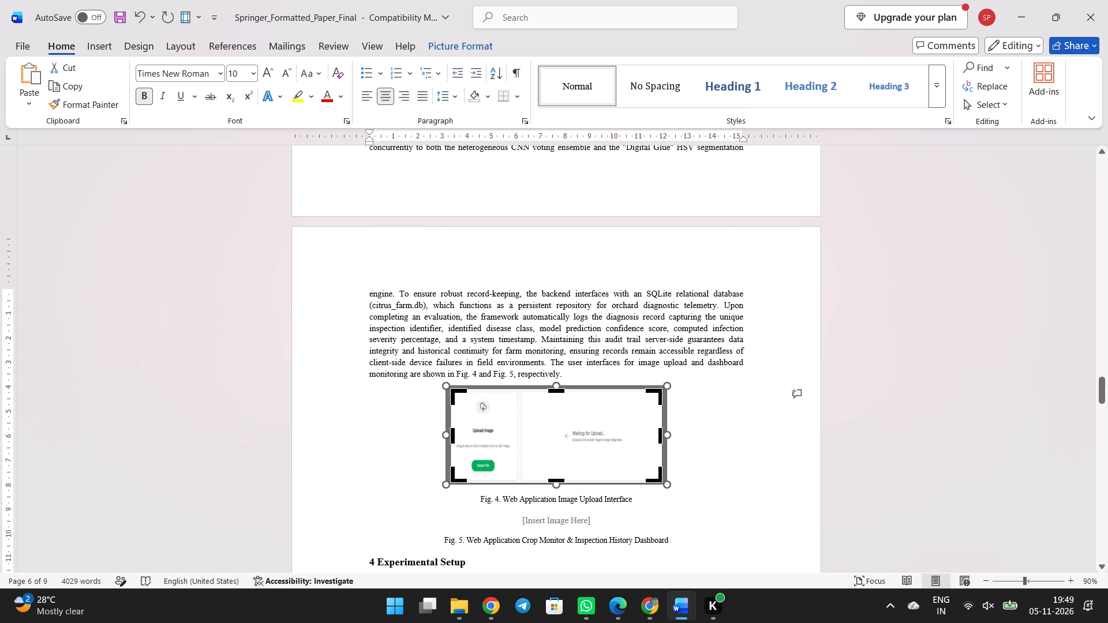
{"action": "left_click", "coordinate": [559, 387]}
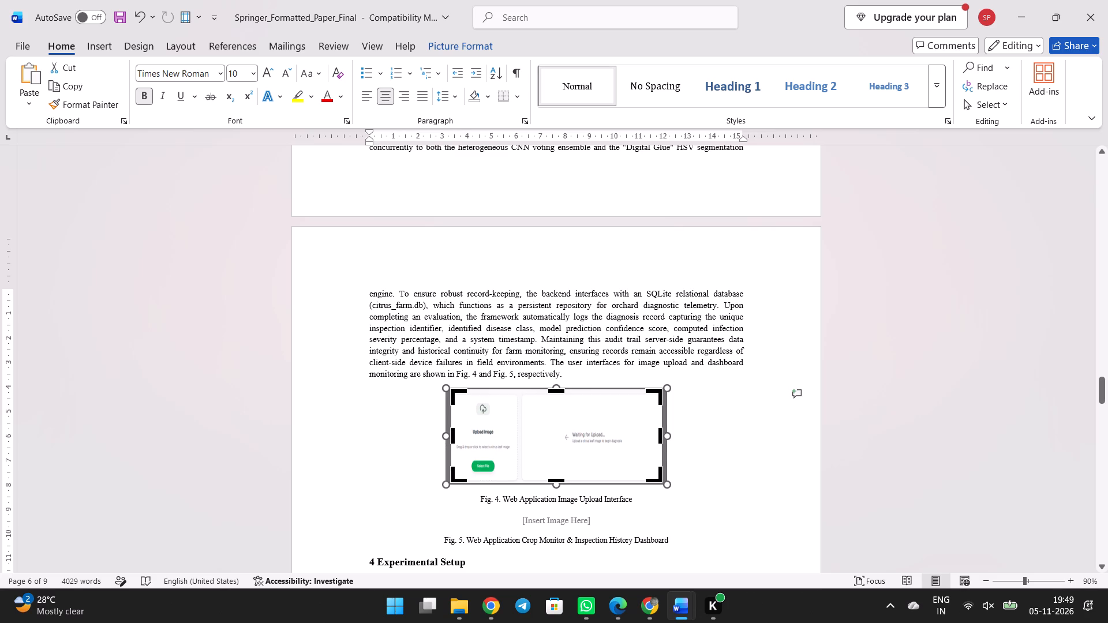
{"action": "left_click", "coordinate": [556, 481]}
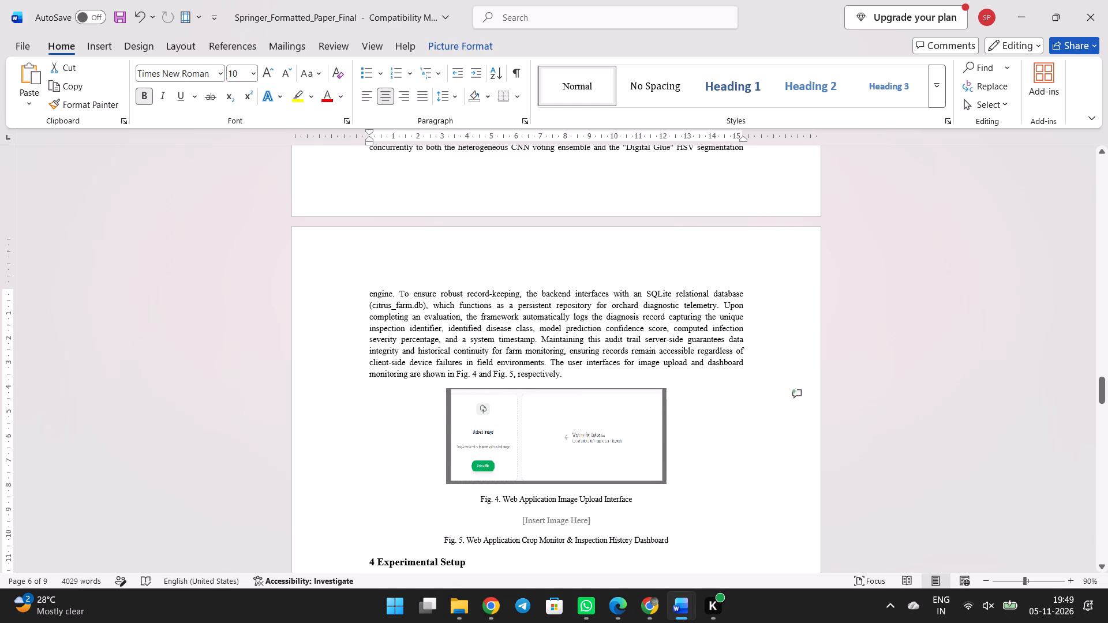
{"action": "left_click", "coordinate": [686, 452]}
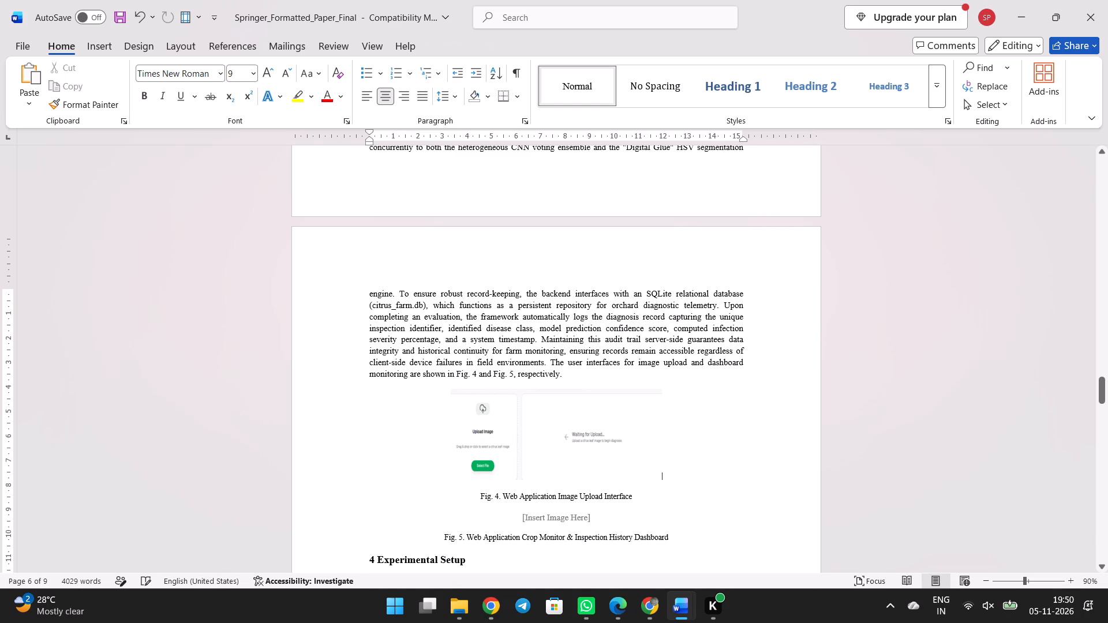
Replace the Fig. 5 image placeholder with the crop monitor and inspection history dashboard picture copied from RSpaper11.
{"action": "scroll", "coordinate": [571, 501], "scroll_direction": "down", "scroll_amount": 2}
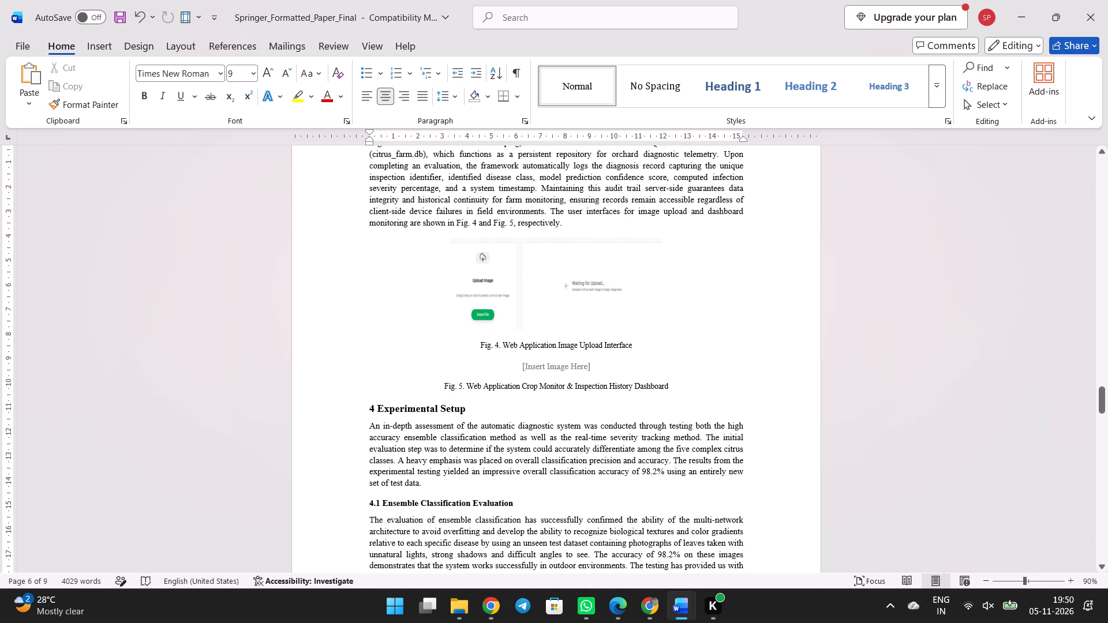
{"action": "key", "text": "alt+Tab"}
{"action": "scroll", "coordinate": [504, 456], "scroll_direction": "down", "scroll_amount": 1}
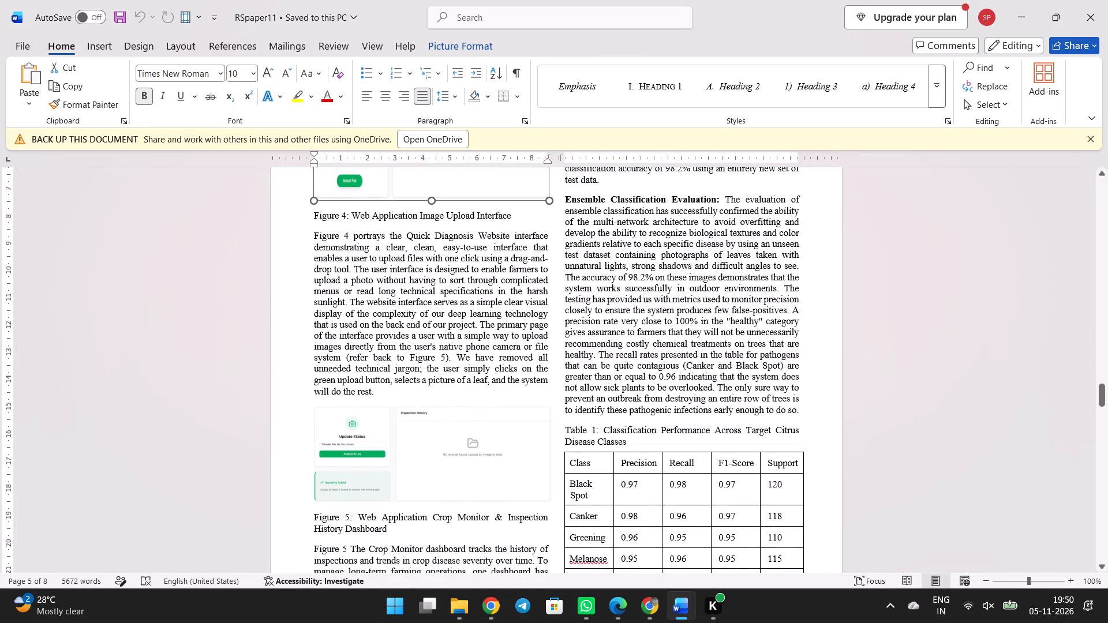
{"action": "left_click", "coordinate": [504, 456]}
{"action": "right_click", "coordinate": [504, 456]}
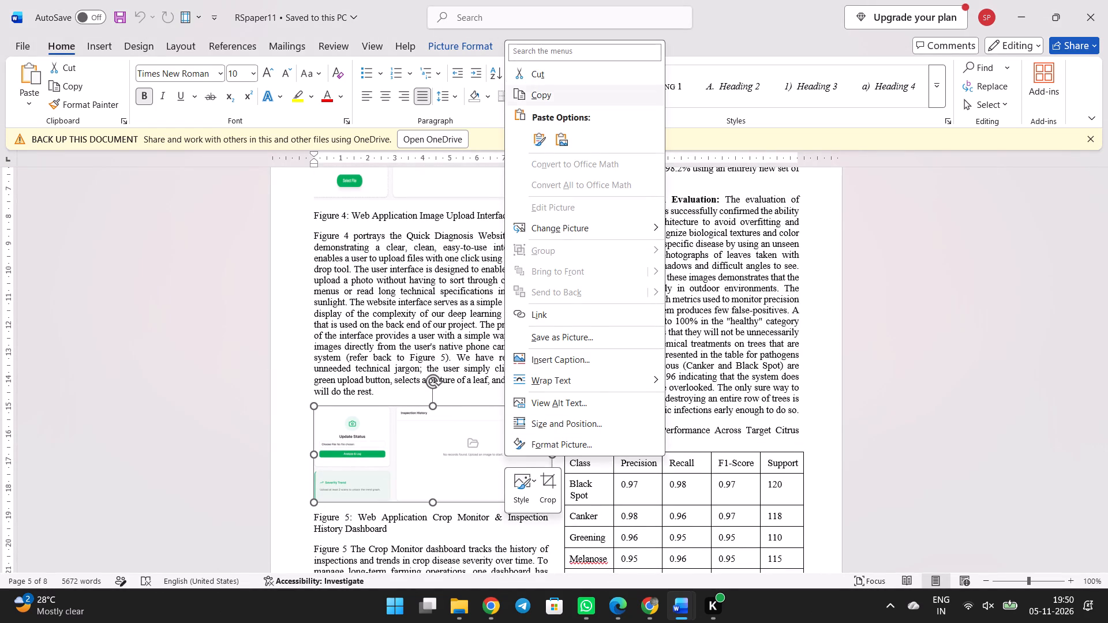
{"action": "left_click", "coordinate": [576, 92]}
{"action": "key", "text": "alt+Tab"}
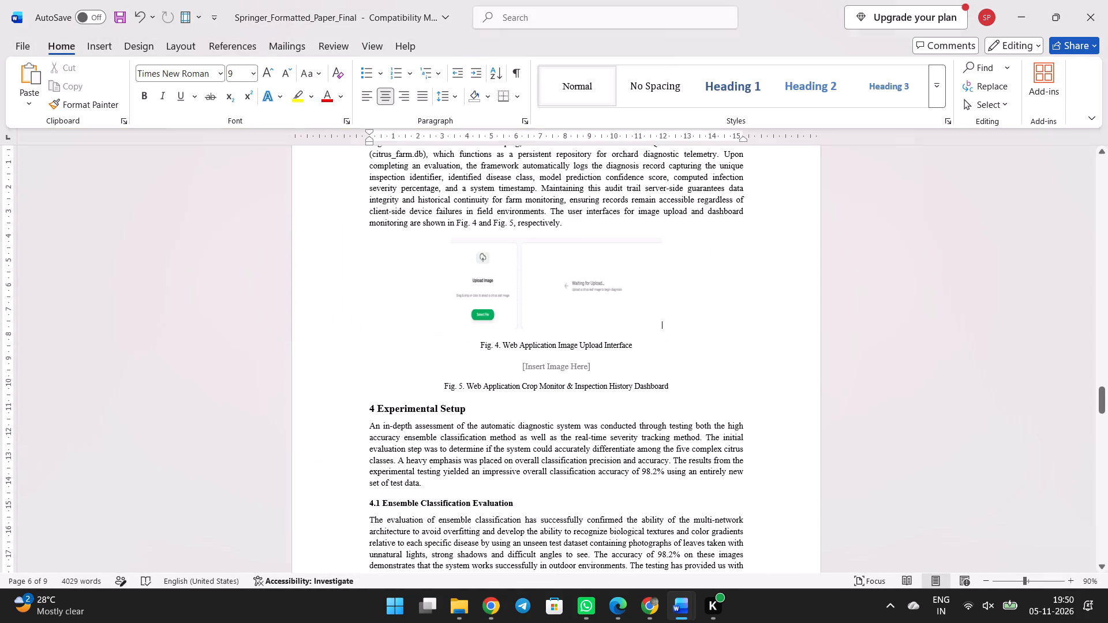
{"action": "scroll", "coordinate": [486, 325], "scroll_direction": "down", "scroll_amount": 1}
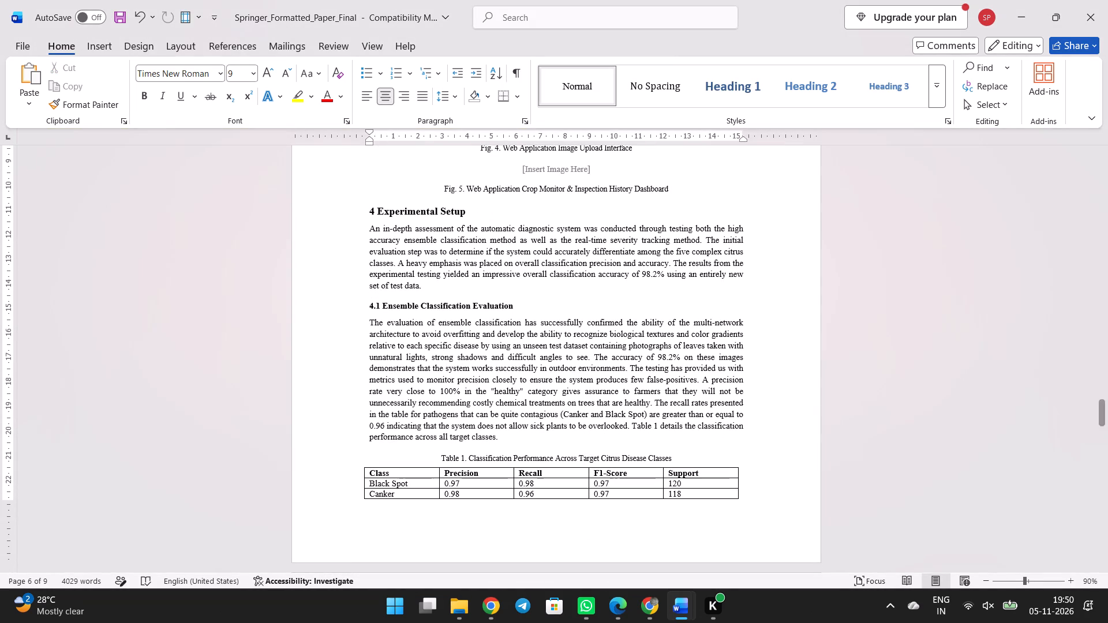
{"action": "left_click", "coordinate": [522, 167]}
{"action": "left_click_drag", "start_coordinate": [522, 167], "coordinate": [587, 174]}
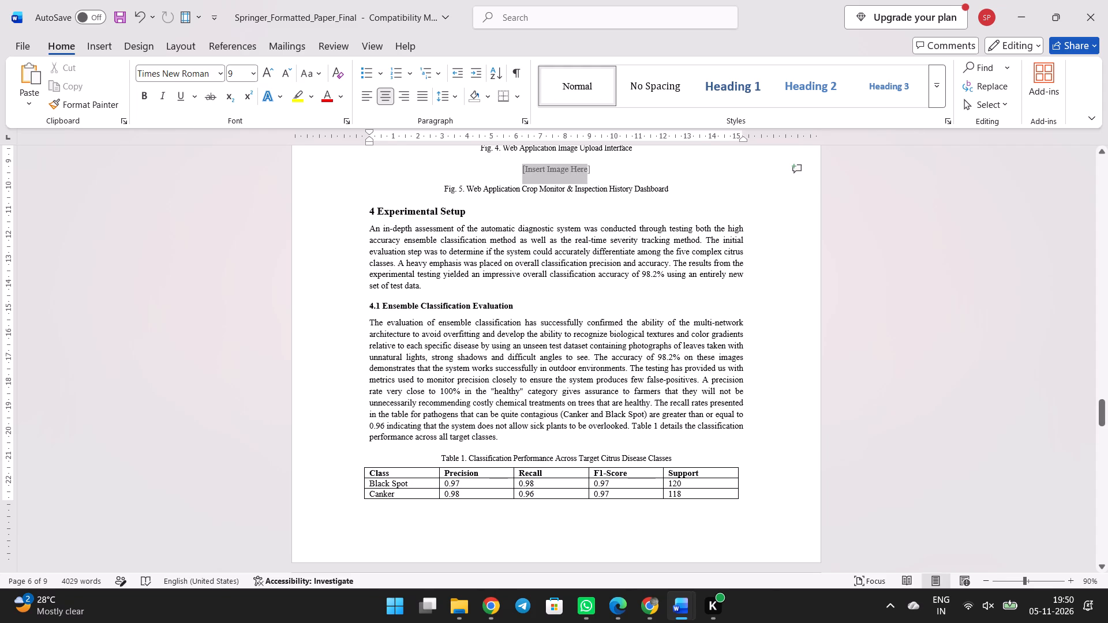
{"action": "left_click_drag", "start_coordinate": [587, 174], "coordinate": [589, 168]}
{"action": "left_click_drag", "start_coordinate": [589, 168], "coordinate": [594, 193]}
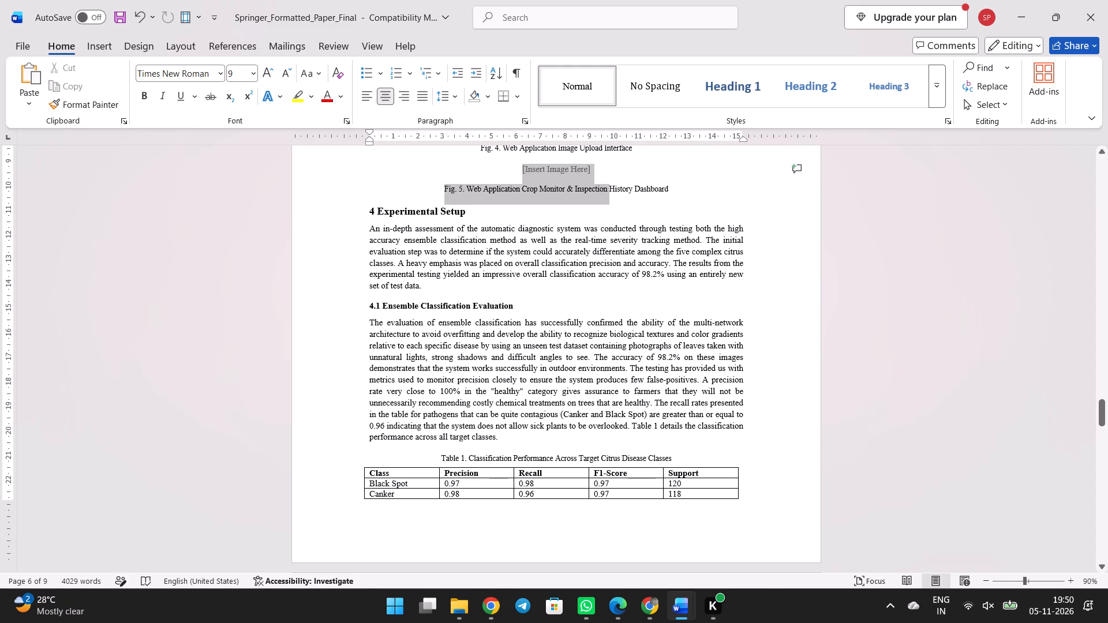
{"action": "left_click_drag", "start_coordinate": [594, 193], "coordinate": [590, 171]}
{"action": "key", "text": "ctrl+v"}
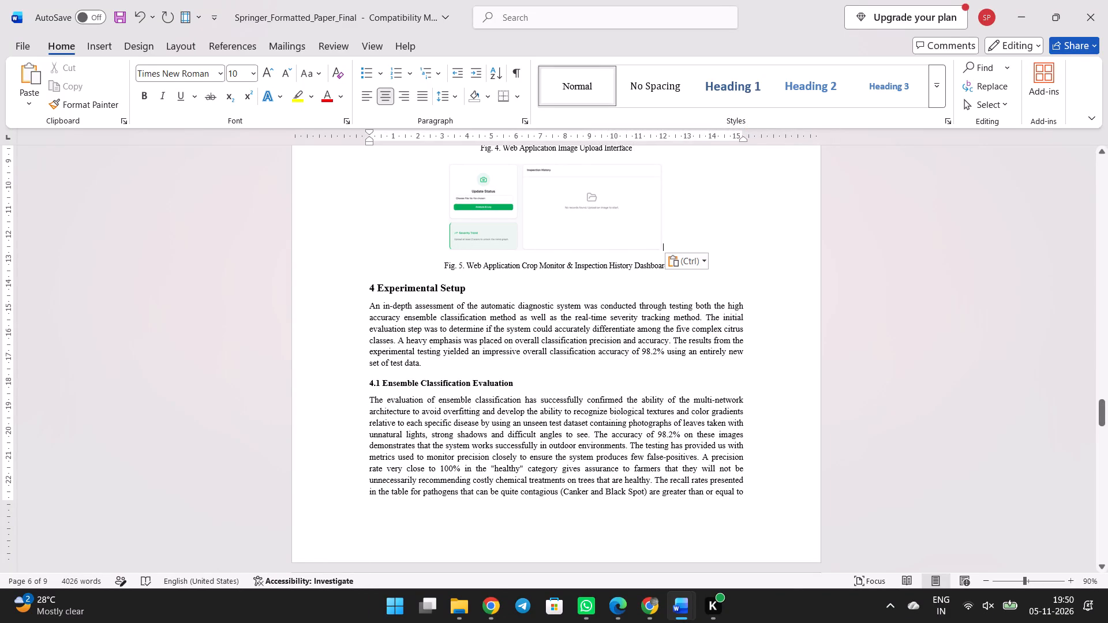
Replace the Fig. 6 image placeholder with the Severity Trend graph copied from RSpaper11, keeping the caption on its own line.
{"action": "scroll", "coordinate": [592, 324], "scroll_direction": "down", "scroll_amount": 3}
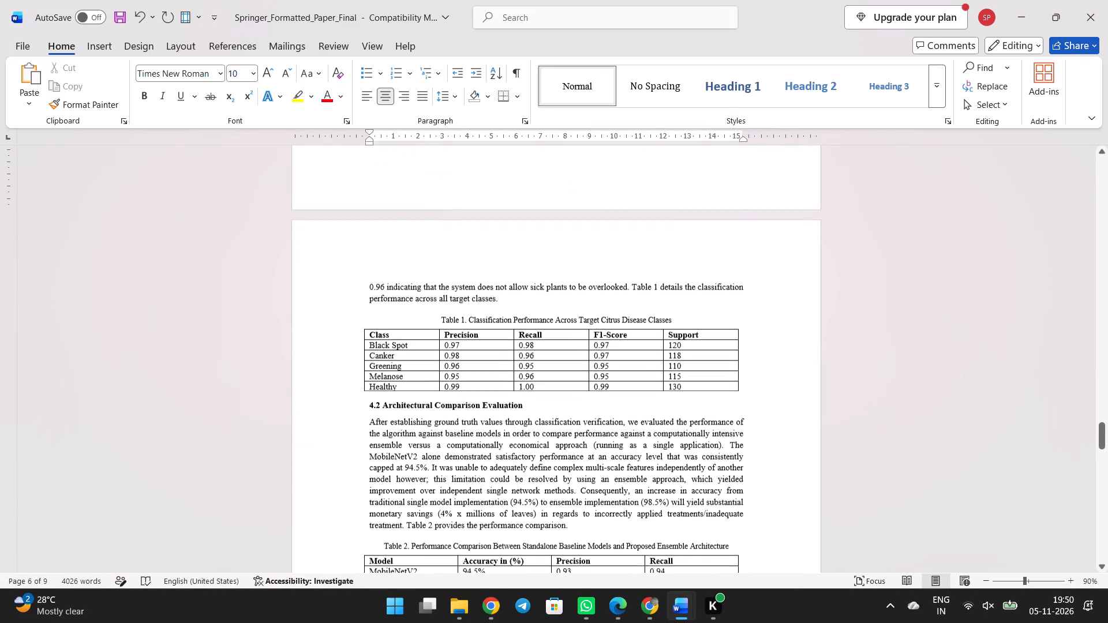
{"action": "scroll", "coordinate": [592, 324], "scroll_direction": "down", "scroll_amount": 3}
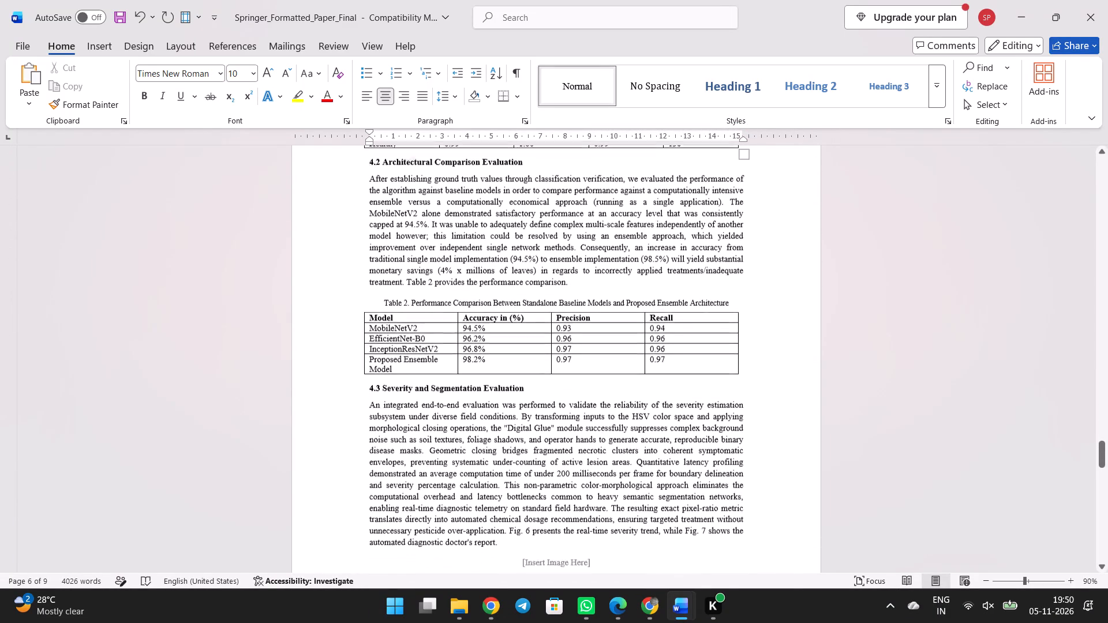
{"action": "scroll", "coordinate": [592, 324], "scroll_direction": "down", "scroll_amount": 3}
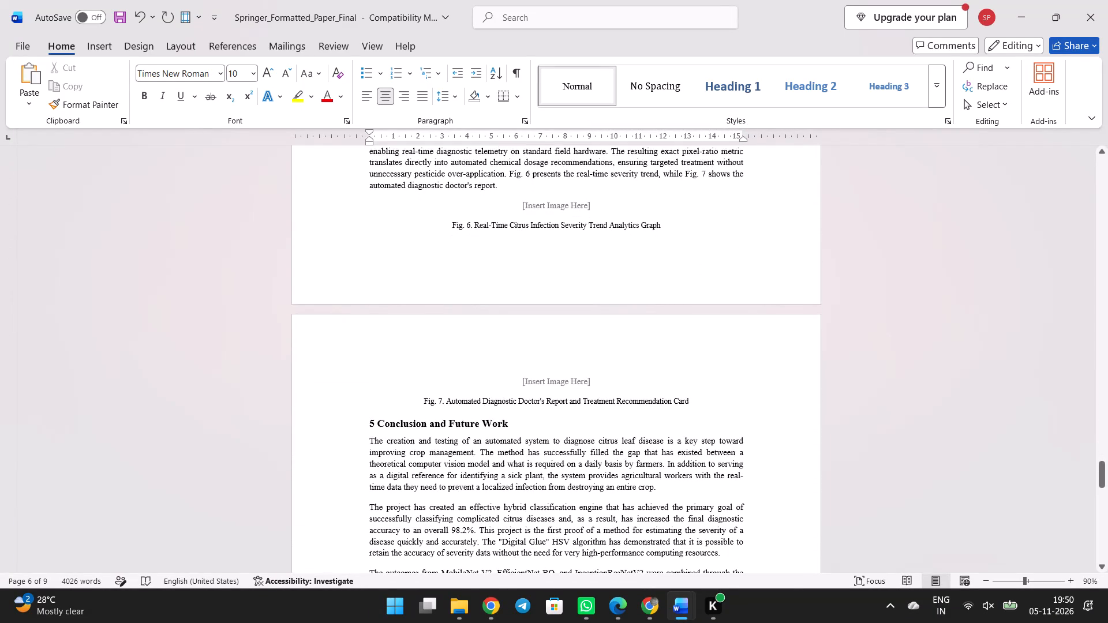
{"action": "key", "text": "alt+Tab"}
{"action": "scroll", "coordinate": [592, 324], "scroll_direction": "down", "scroll_amount": 3}
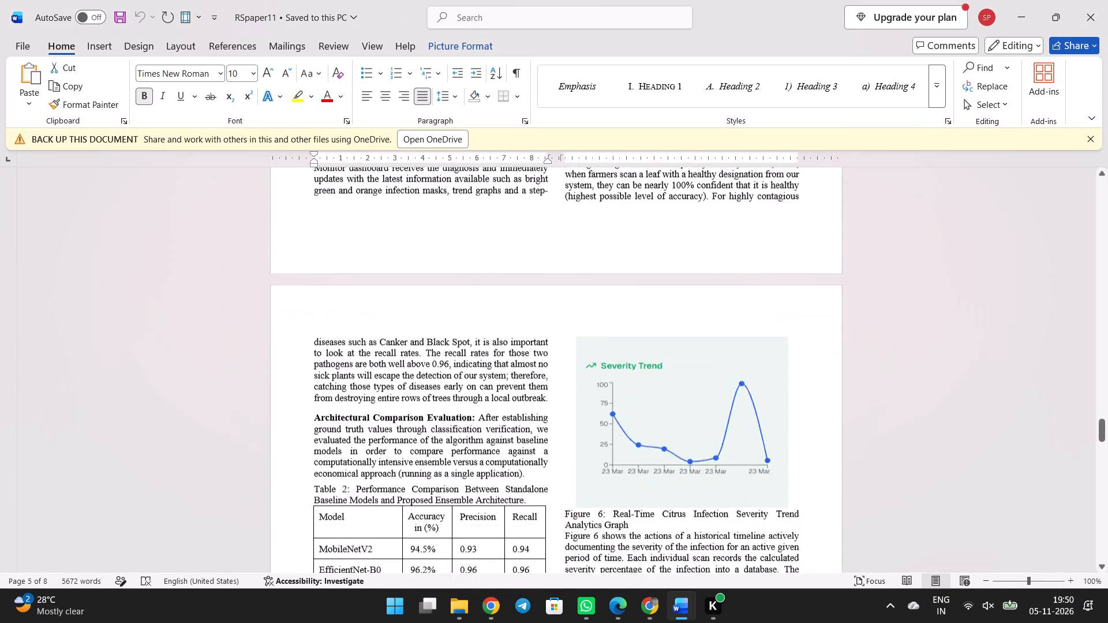
{"action": "scroll", "coordinate": [592, 324], "scroll_direction": "down", "scroll_amount": 2}
{"action": "scroll", "coordinate": [592, 324], "scroll_direction": "up", "scroll_amount": 1}
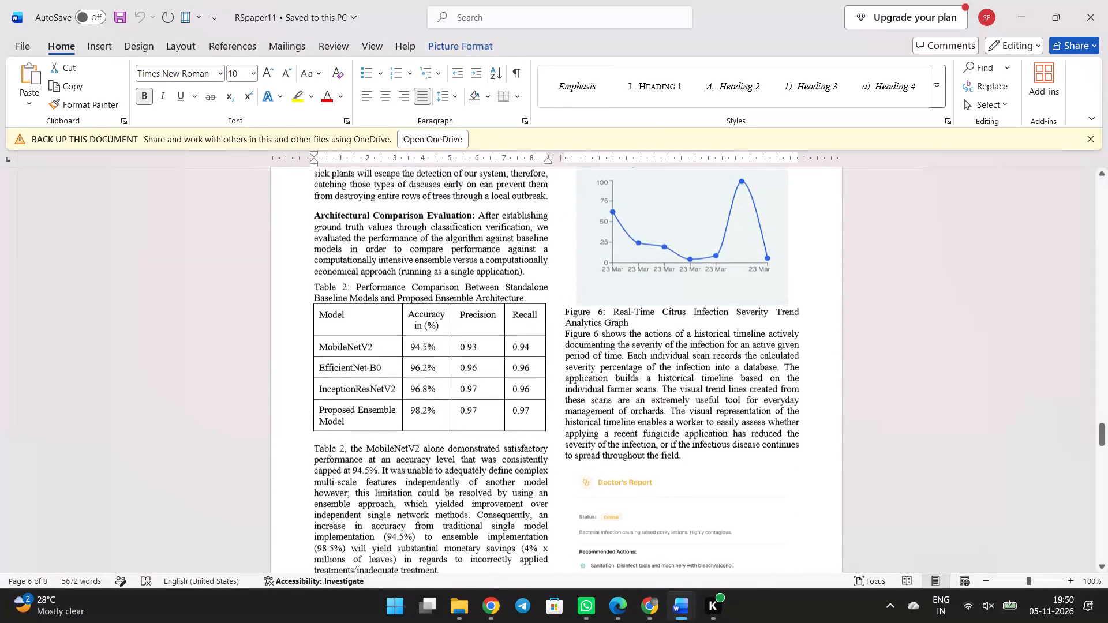
{"action": "right_click", "coordinate": [604, 250]}
{"action": "left_click", "coordinate": [640, 228]}
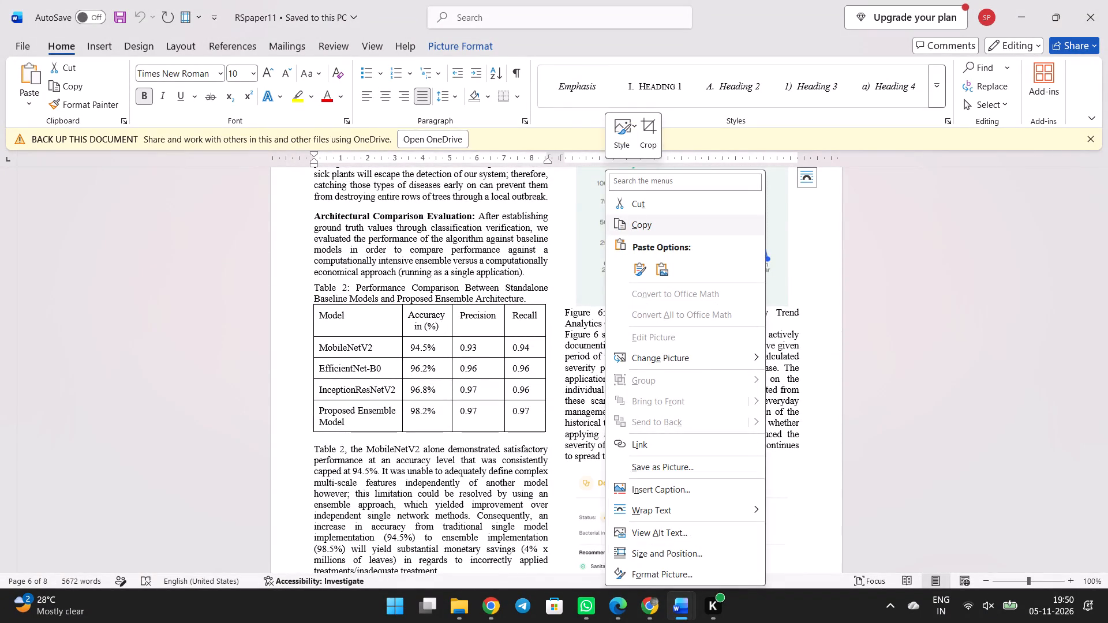
{"action": "key", "text": "alt+Tab"}
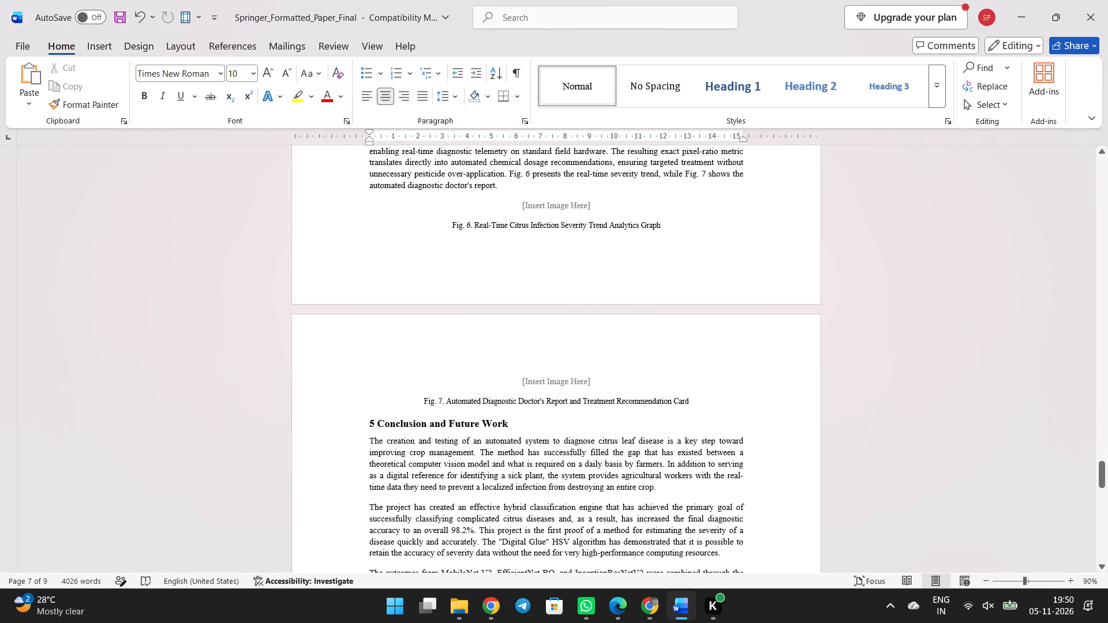
{"action": "left_click_drag", "start_coordinate": [522, 205], "coordinate": [594, 222]}
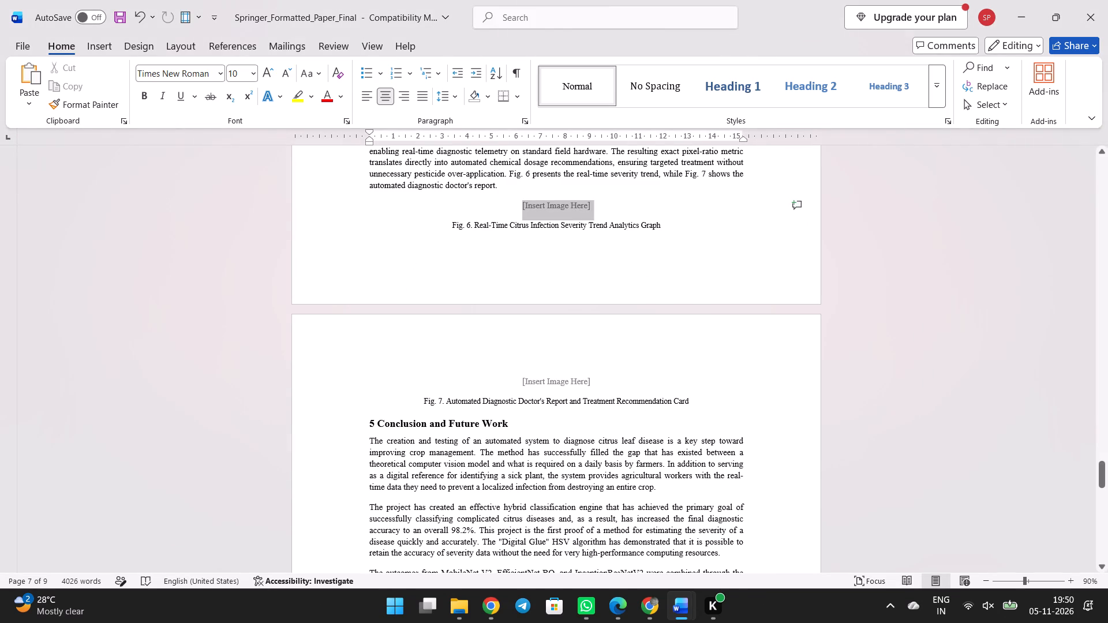
{"action": "left_click_drag", "start_coordinate": [594, 222], "coordinate": [590, 213]}
{"action": "left_click_drag", "start_coordinate": [590, 213], "coordinate": [589, 213]}
{"action": "key", "text": "ctrl+v"}
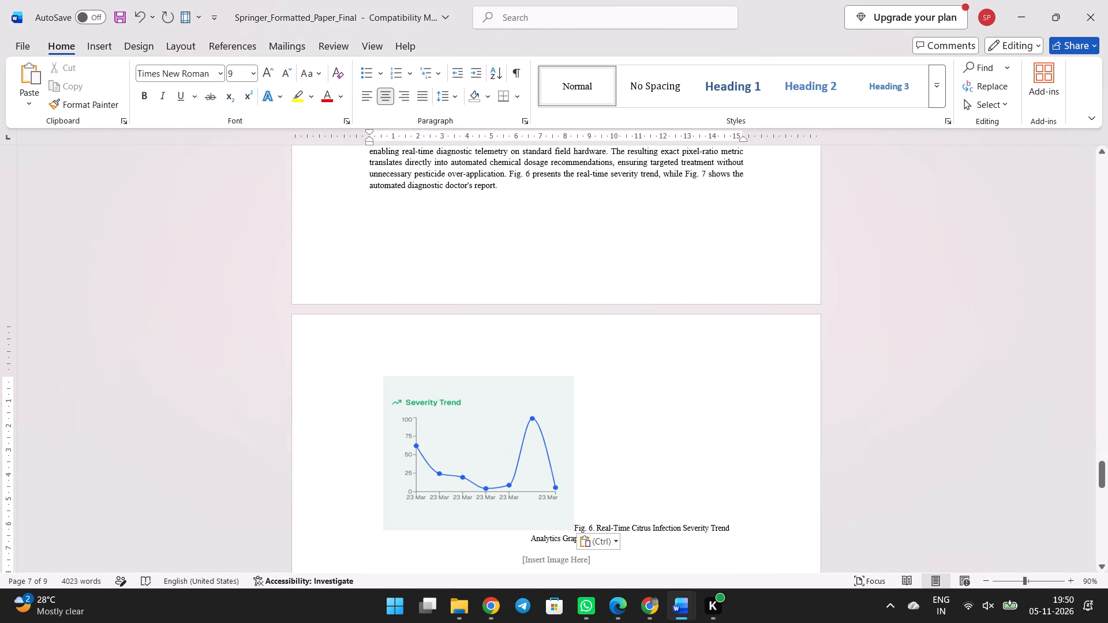
{"action": "key", "text": "Return"}
Replace the Fig. 7 image placeholder with the Doctor's Report card picture copied from RSpaper11.
{"action": "key", "text": "alt+Tab"}
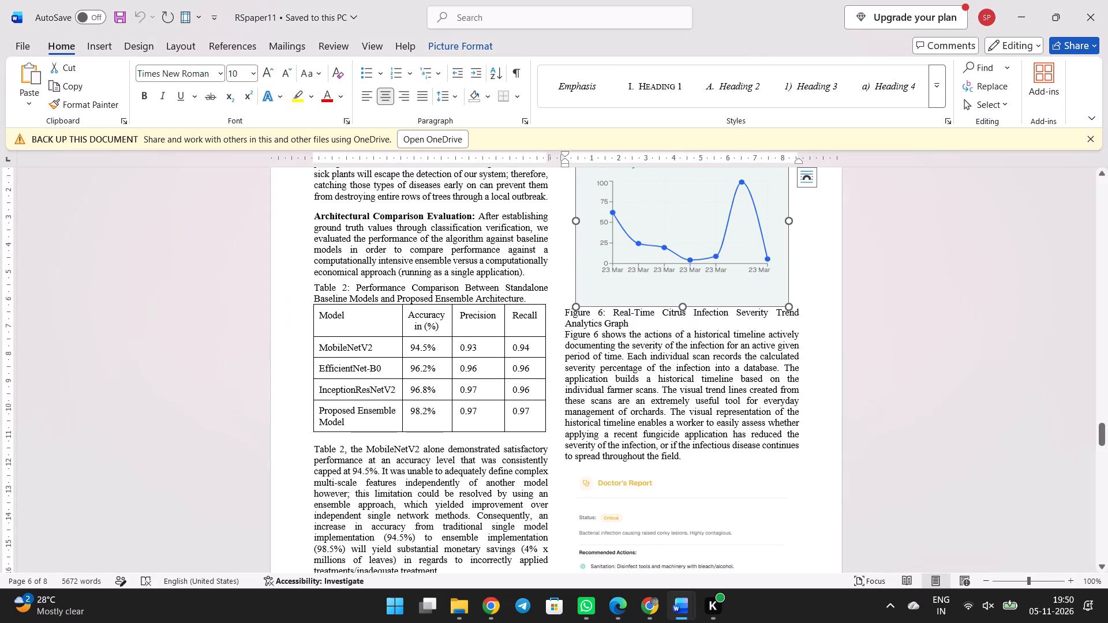
{"action": "scroll", "coordinate": [577, 415], "scroll_direction": "down", "scroll_amount": 4}
{"action": "right_click", "coordinate": [627, 194]}
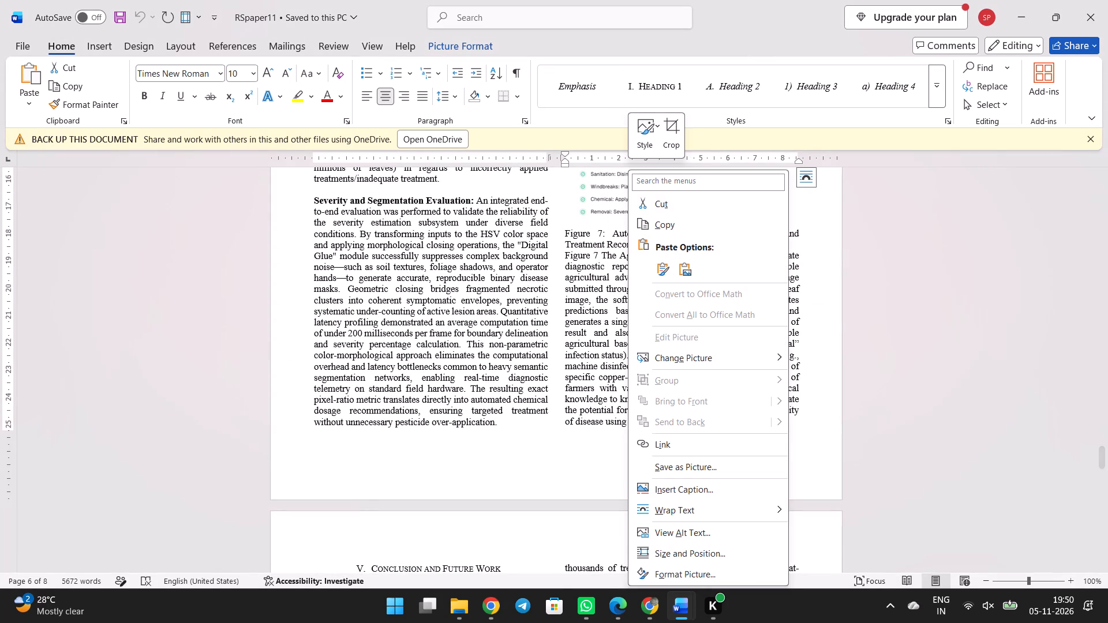
{"action": "left_click", "coordinate": [662, 232]}
{"action": "scroll", "coordinate": [533, 352], "scroll_direction": "down", "scroll_amount": 5}
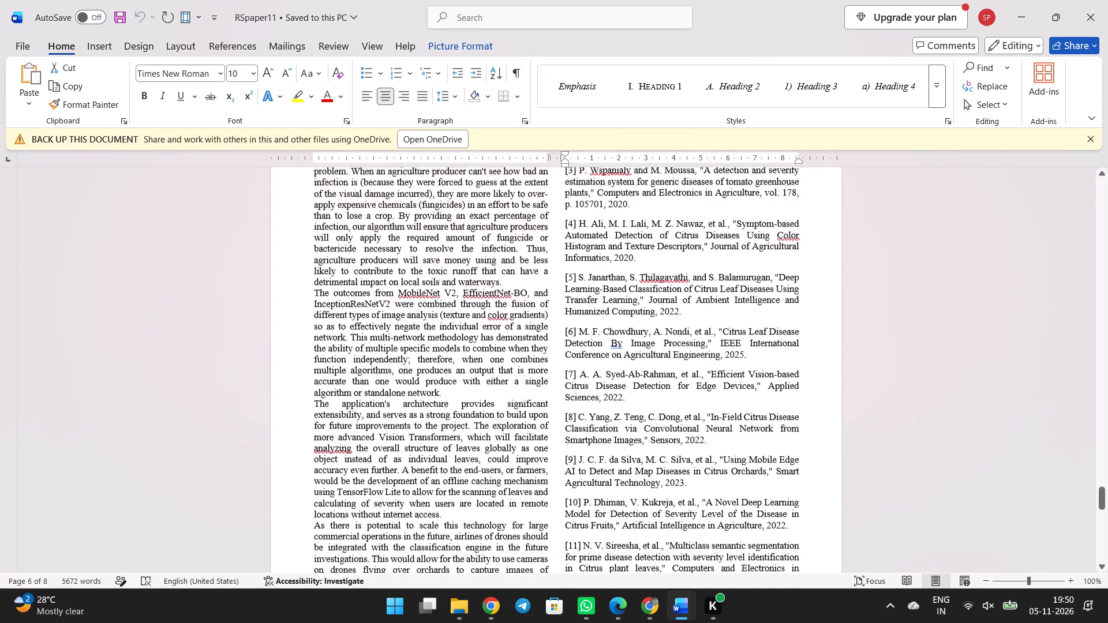
{"action": "scroll", "coordinate": [533, 352], "scroll_direction": "down", "scroll_amount": 4}
{"action": "key", "text": "alt+Tab"}
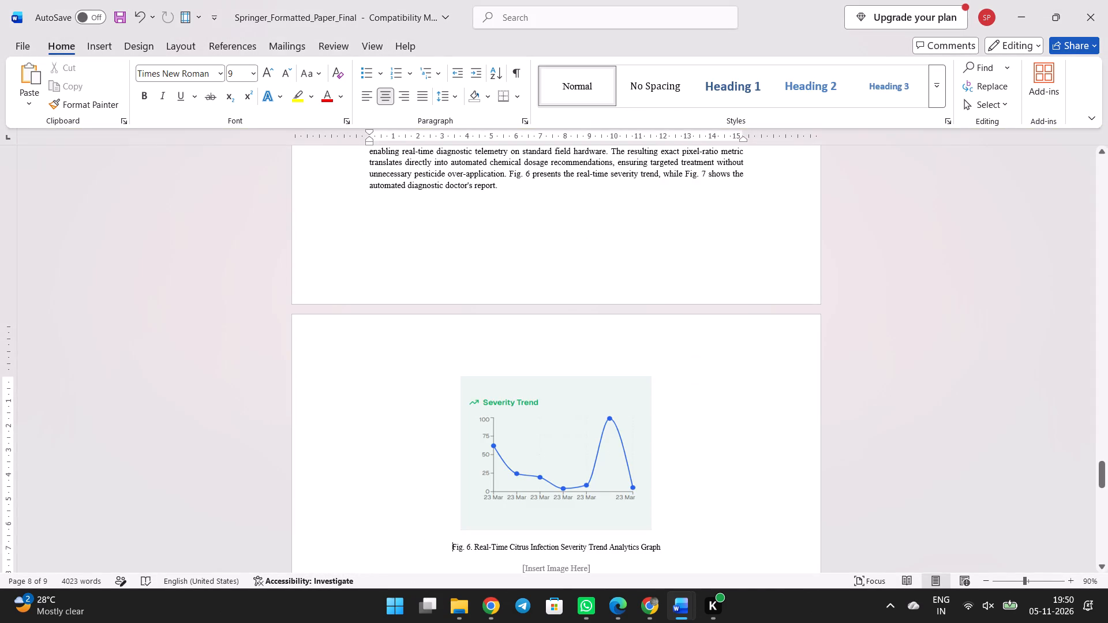
{"action": "scroll", "coordinate": [472, 401], "scroll_direction": "down", "scroll_amount": 2}
{"action": "left_click_drag", "start_coordinate": [523, 257], "coordinate": [590, 253]}
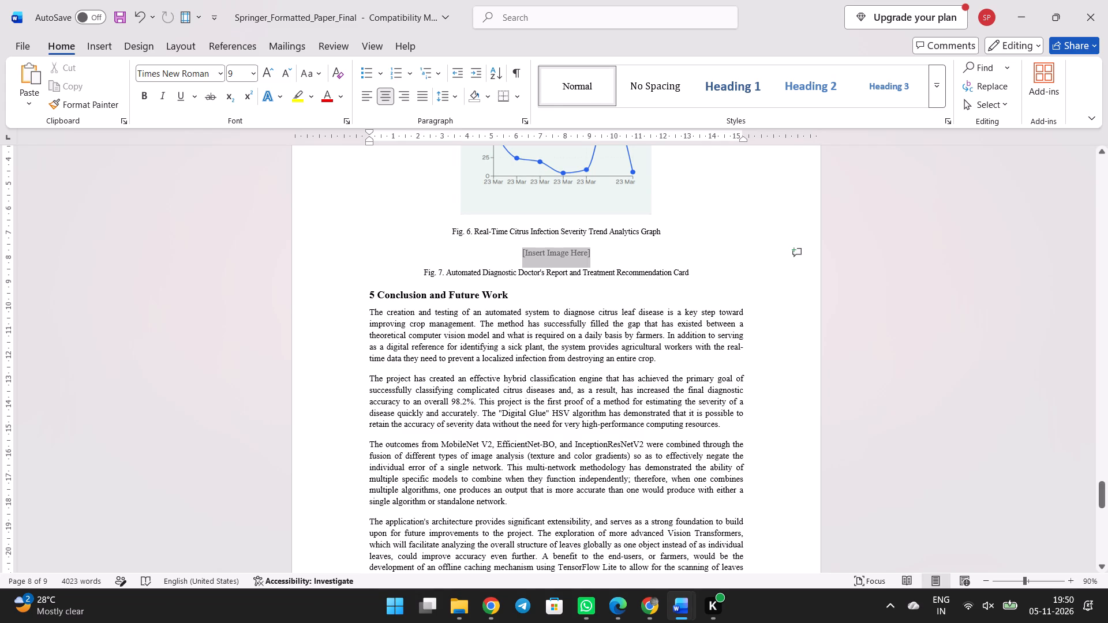
{"action": "key", "text": "ctrl+v"}
Look through the paper from Fig. 7 to the end of the references, and return to the title page.
{"action": "scroll", "coordinate": [581, 397], "scroll_direction": "down", "scroll_amount": 2}
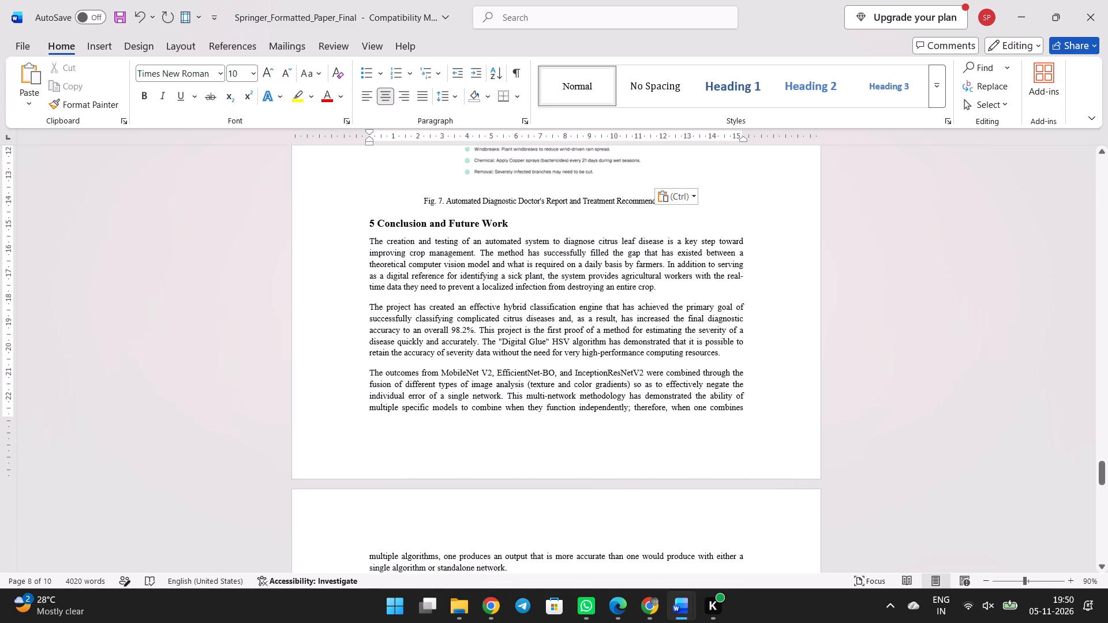
{"action": "scroll", "coordinate": [581, 397], "scroll_direction": "down", "scroll_amount": 7}
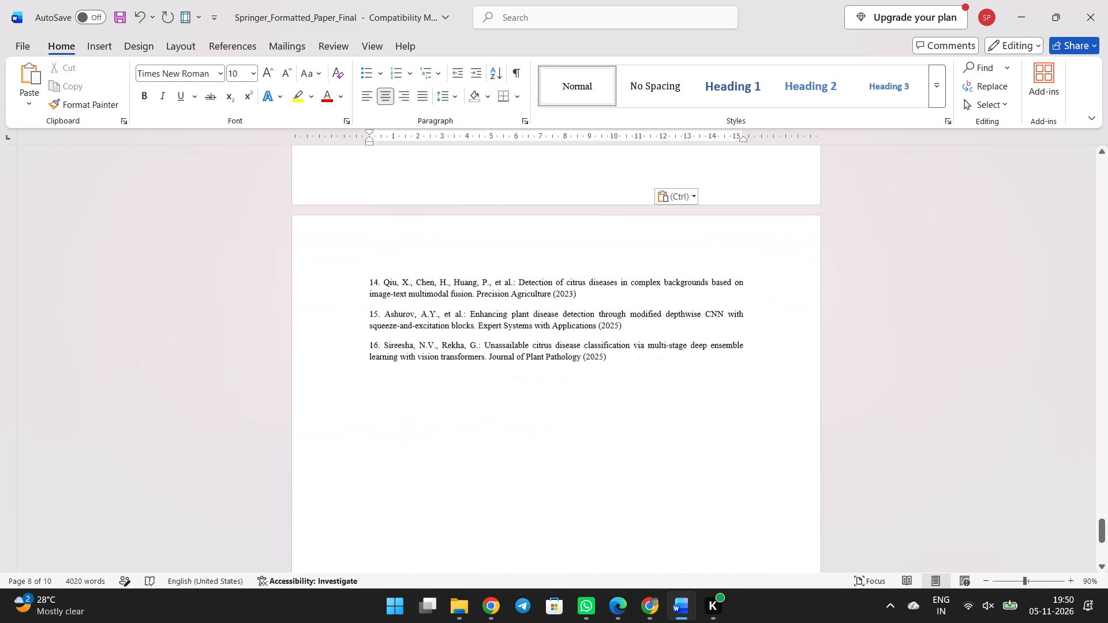
{"action": "scroll", "coordinate": [581, 397], "scroll_direction": "down", "scroll_amount": 1}
{"action": "scroll", "coordinate": [581, 397], "scroll_direction": "up", "scroll_amount": 5}
{"action": "scroll", "coordinate": [581, 397], "scroll_direction": "up", "scroll_amount": 20}
{"action": "scroll", "coordinate": [581, 397], "scroll_direction": "up", "scroll_amount": 20}
{"action": "scroll", "coordinate": [581, 397], "scroll_direction": "up", "scroll_amount": 20}
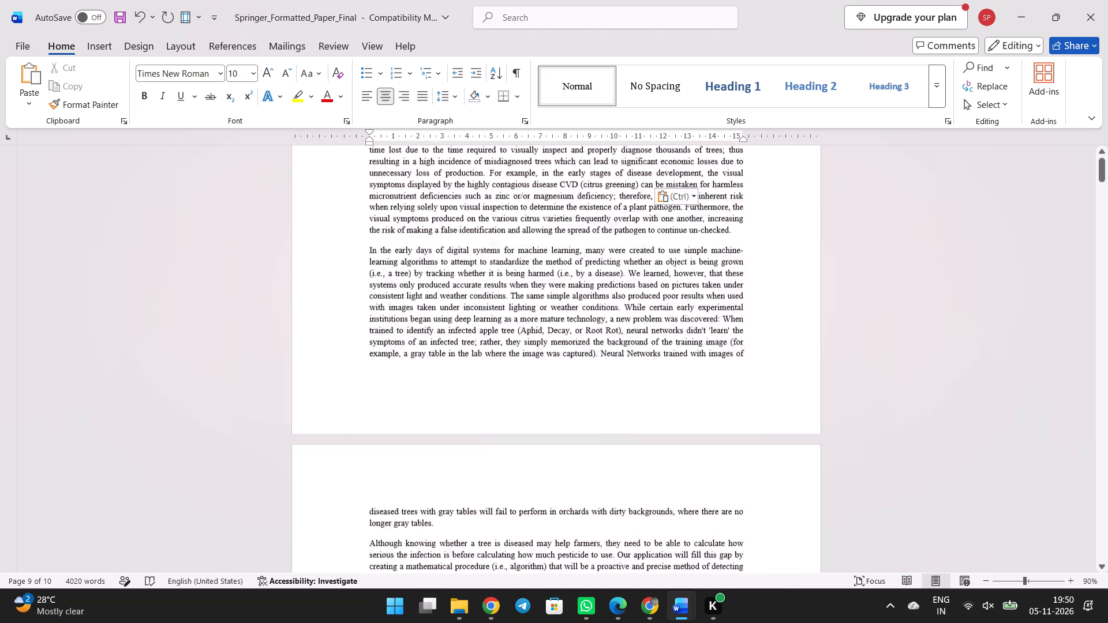
{"action": "scroll", "coordinate": [581, 397], "scroll_direction": "up", "scroll_amount": 3}
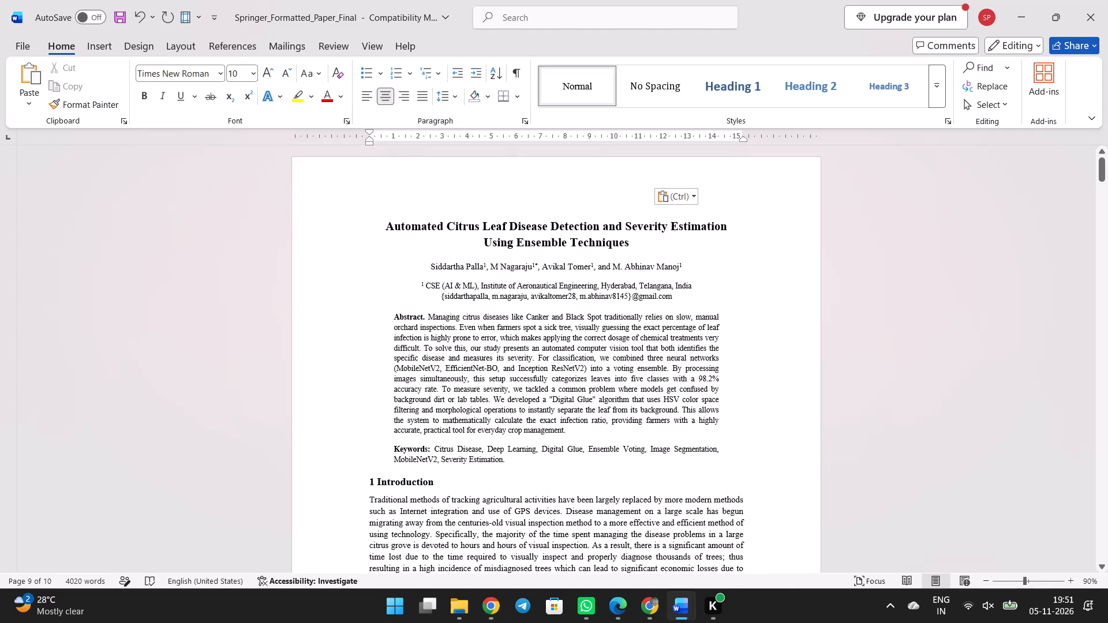
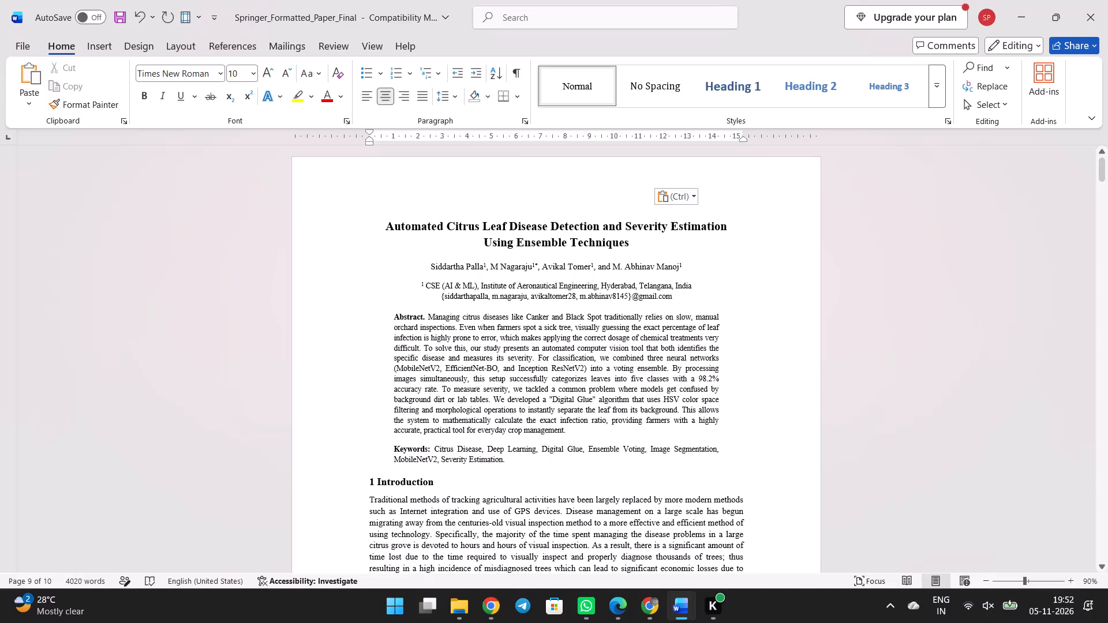
Save the paper as a Word Document named Springer_Formatted_Paper_Final in the Capstone folder on the Desktop.
{"action": "left_click", "coordinate": [10, 46]}
{"action": "left_click", "coordinate": [42, 266]}
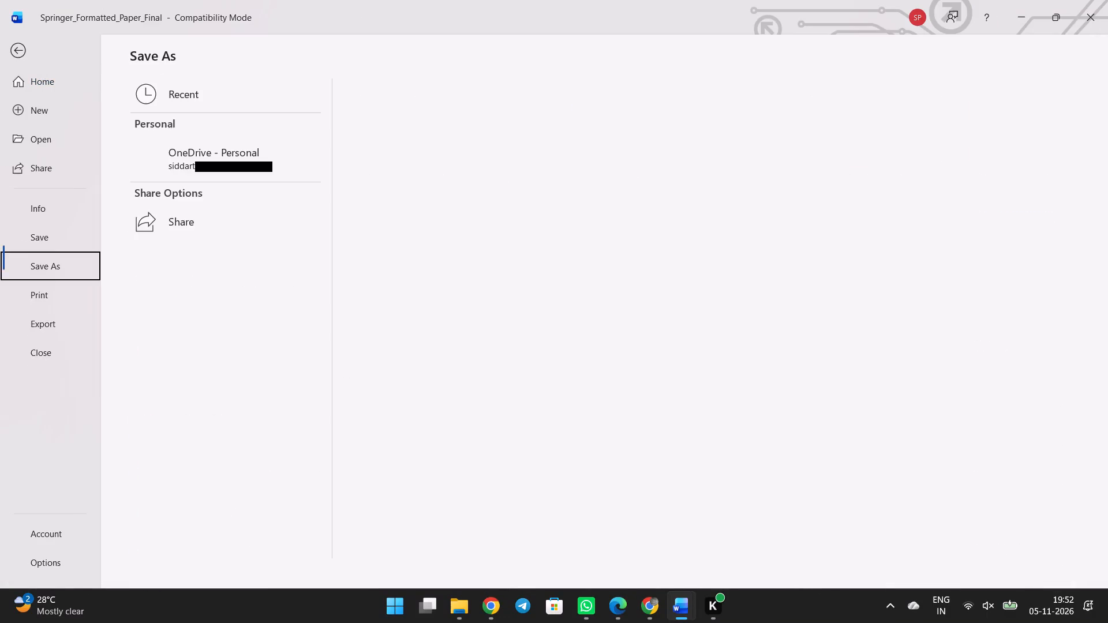
{"action": "double_click", "coordinate": [403, 220]}
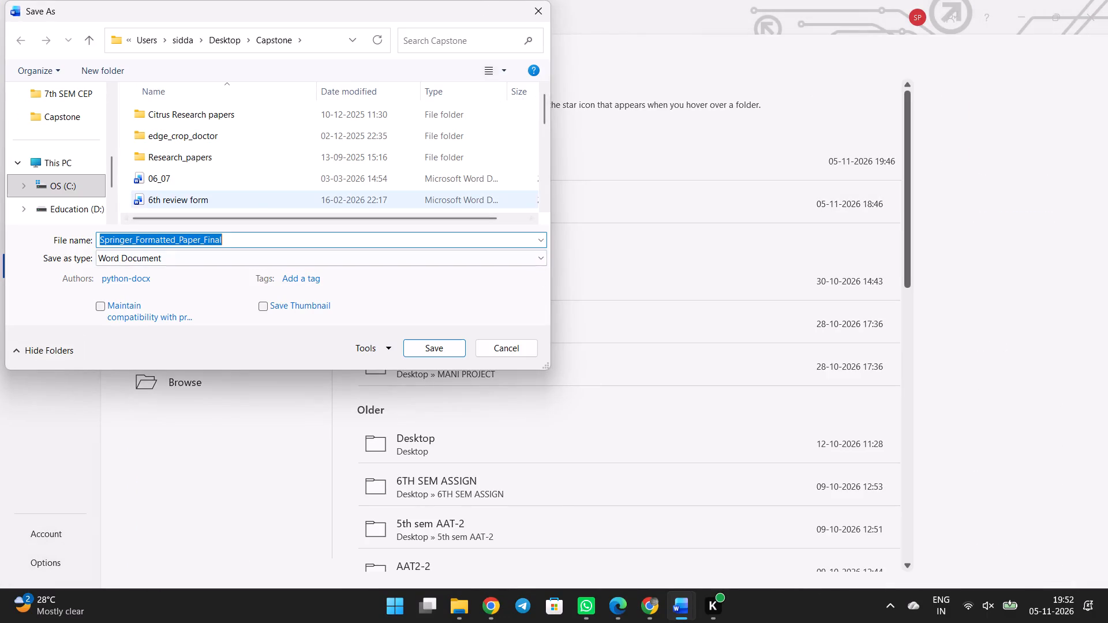
{"action": "scroll", "coordinate": [227, 191], "scroll_direction": "down", "scroll_amount": 13}
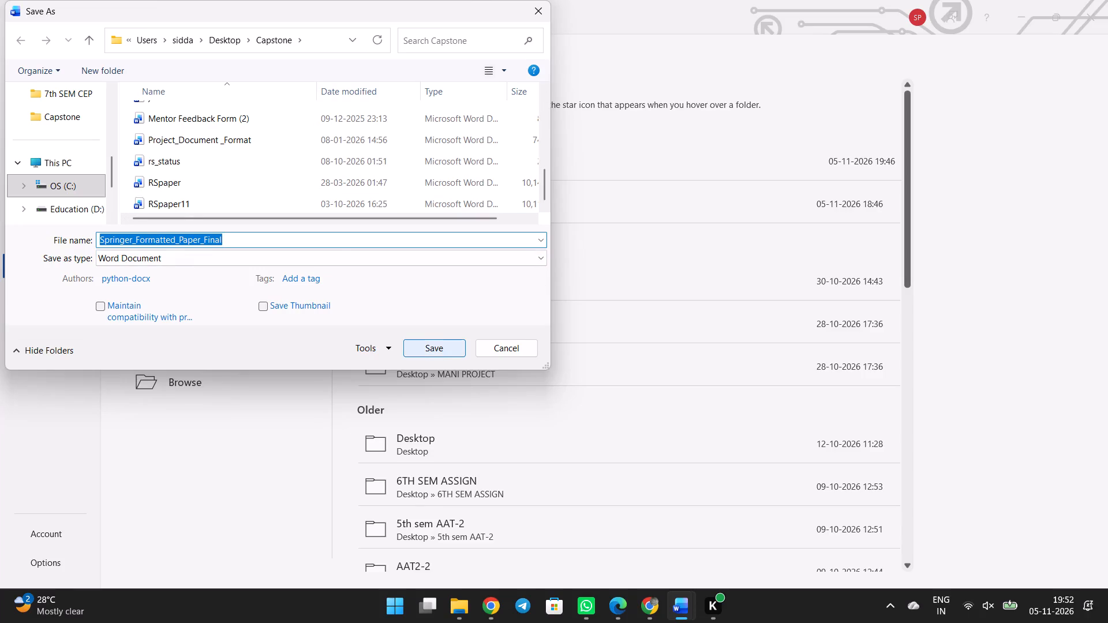
{"action": "left_click", "coordinate": [435, 351]}
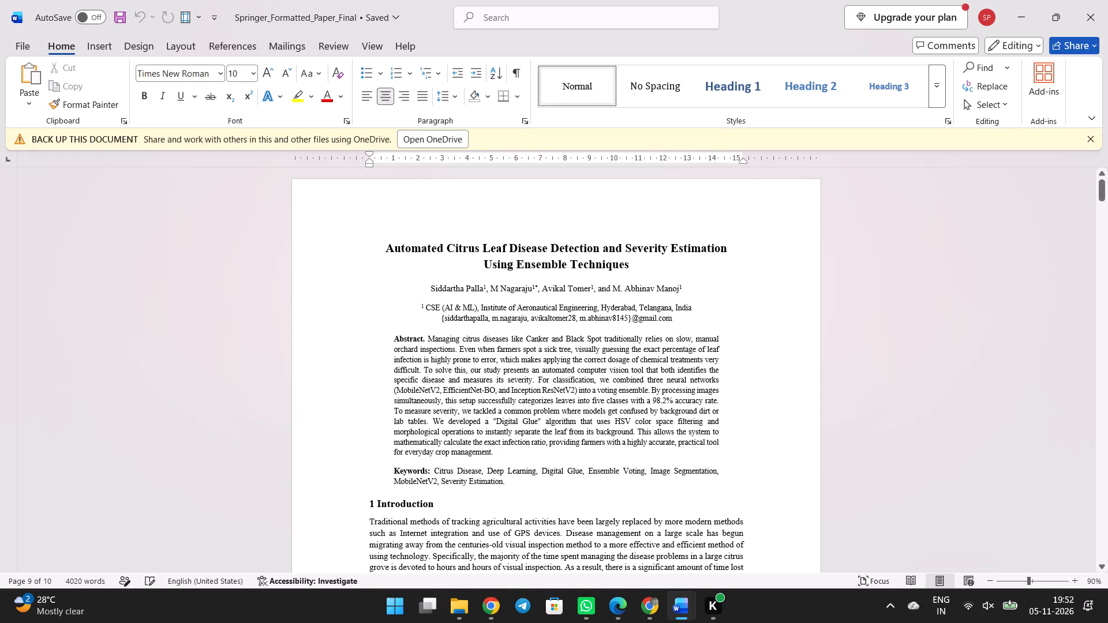
Save a PDF copy of the paper as Springer_Formatted_Paper_Final in the Desktop's Capstone folder.
{"action": "left_click", "coordinate": [9, 38]}
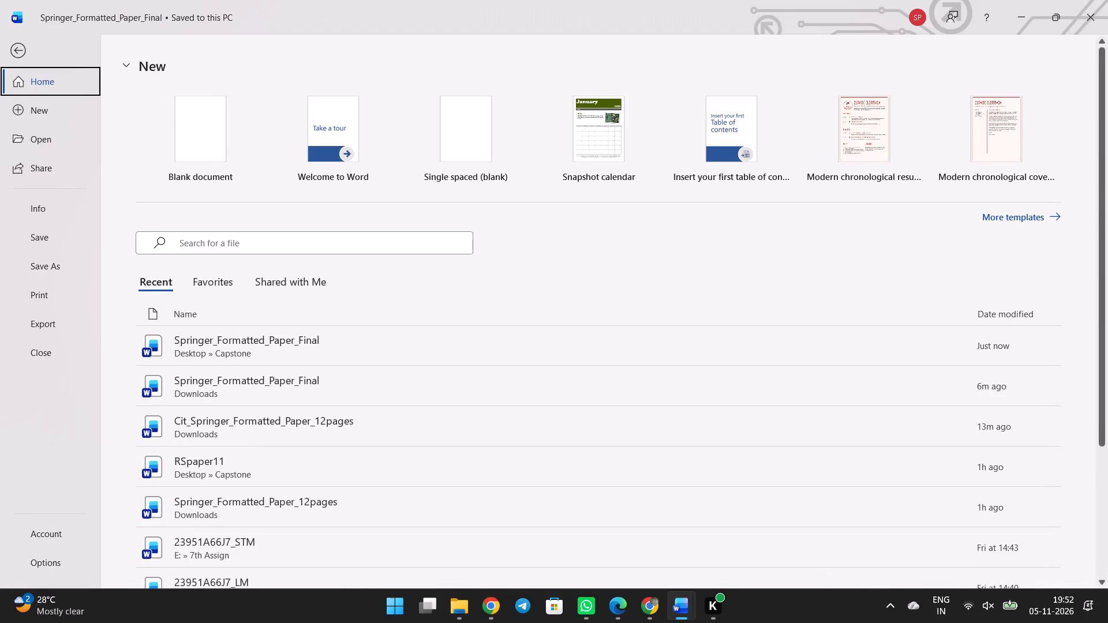
{"action": "left_click", "coordinate": [33, 269]}
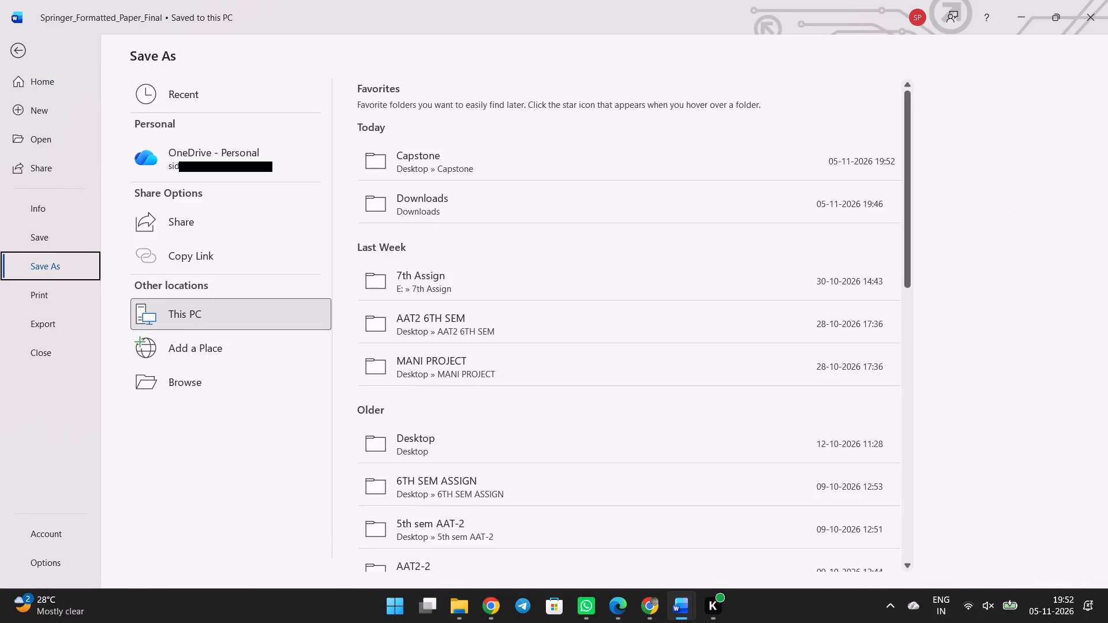
{"action": "double_click", "coordinate": [414, 170]}
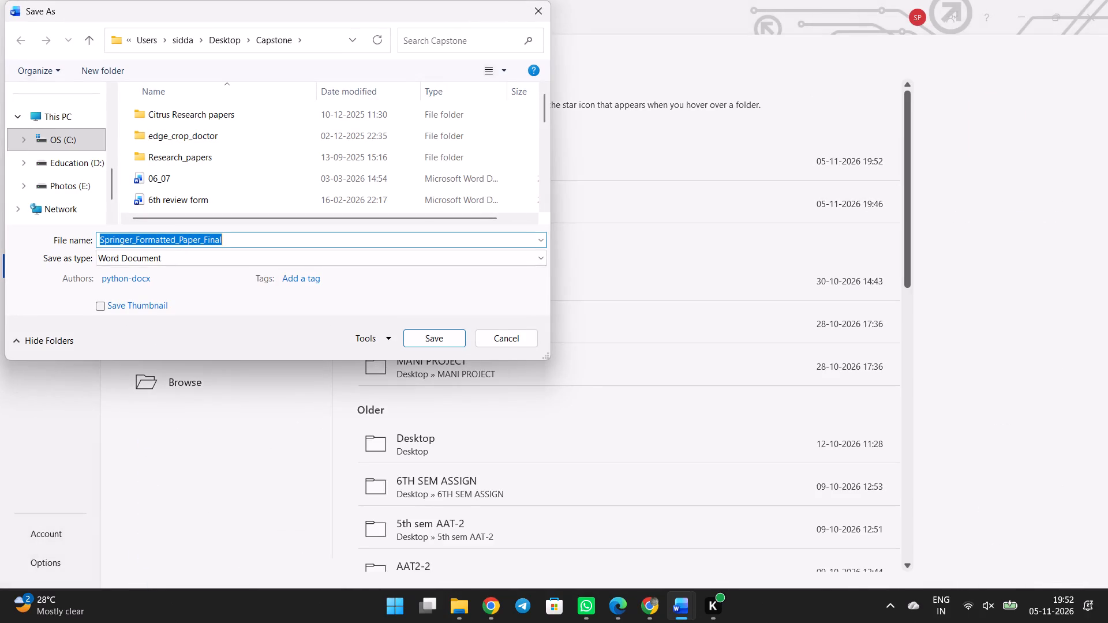
{"action": "left_click", "coordinate": [178, 264]}
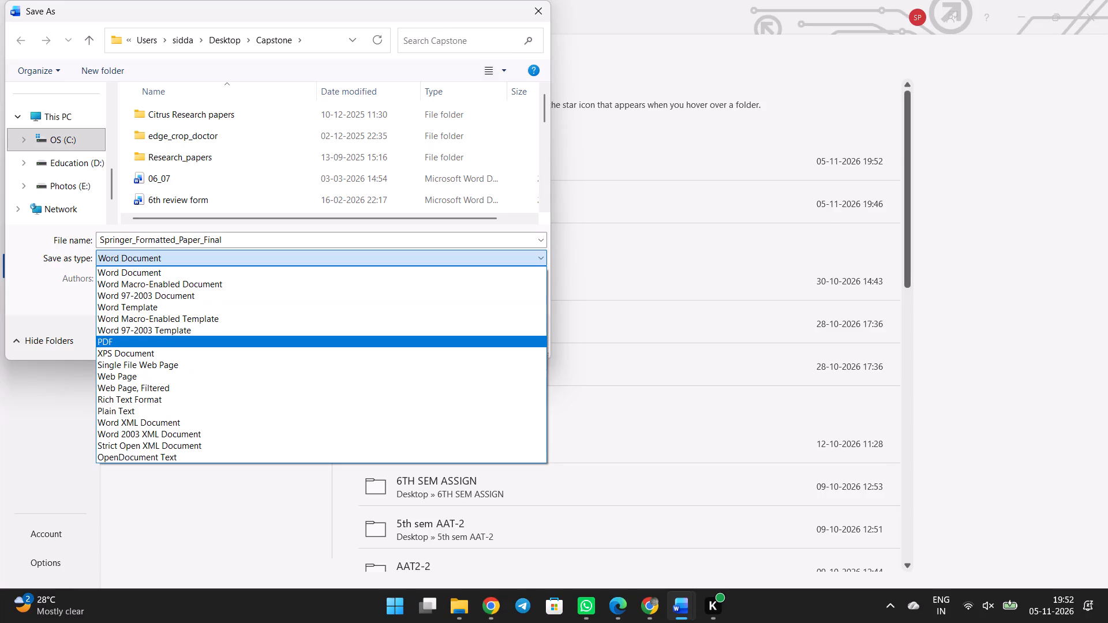
{"action": "left_click", "coordinate": [135, 339]}
{"action": "left_click", "coordinate": [444, 373]}
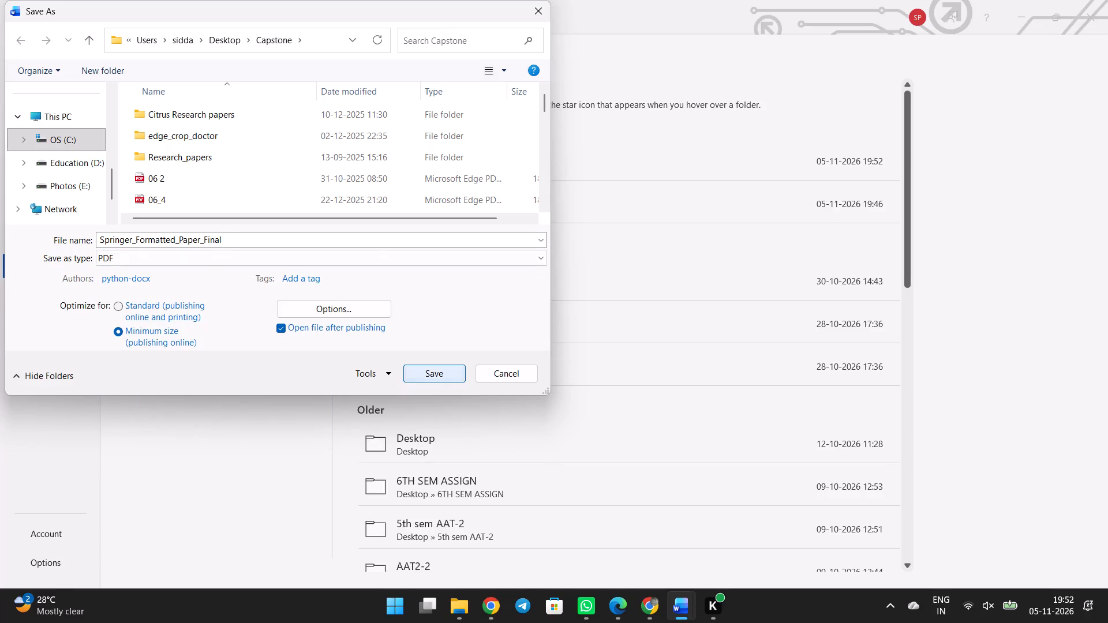
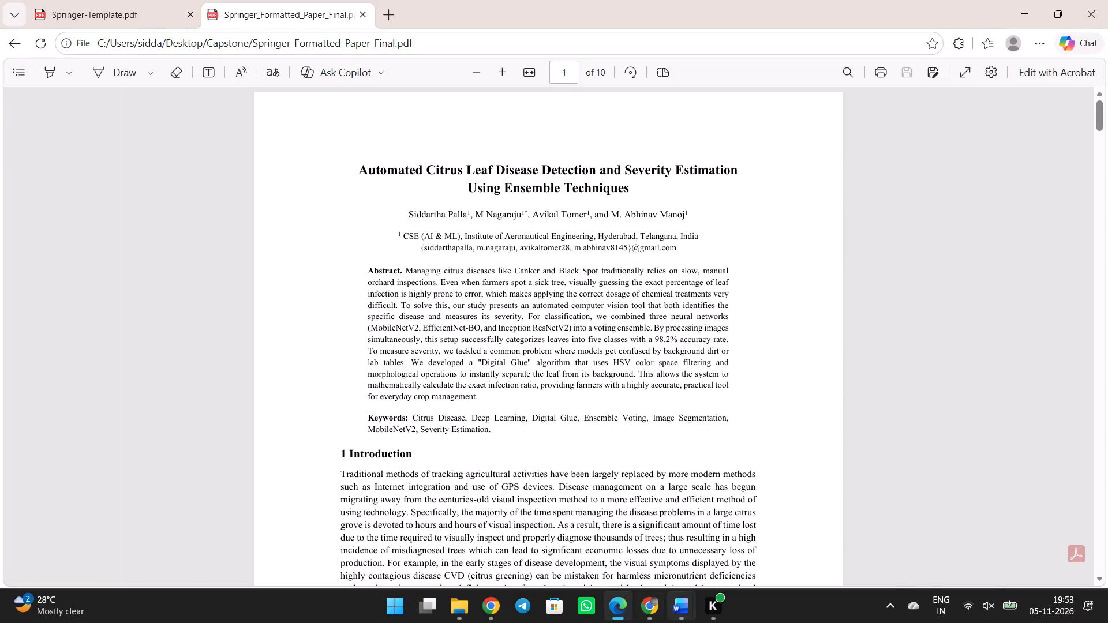
Switch to Word and re-save Springer_Formatted_Paper_Final in the Capstone folder, replacing the python-docx author property with the first author's name.
{"action": "left_click", "coordinate": [674, 610]}
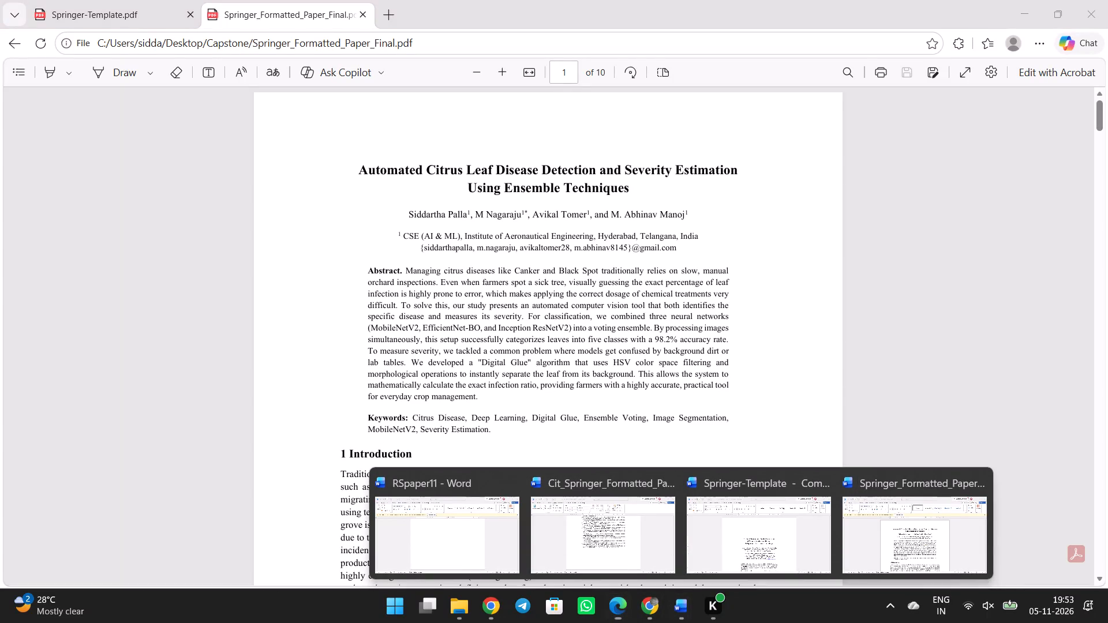
{"action": "left_click", "coordinate": [856, 510]}
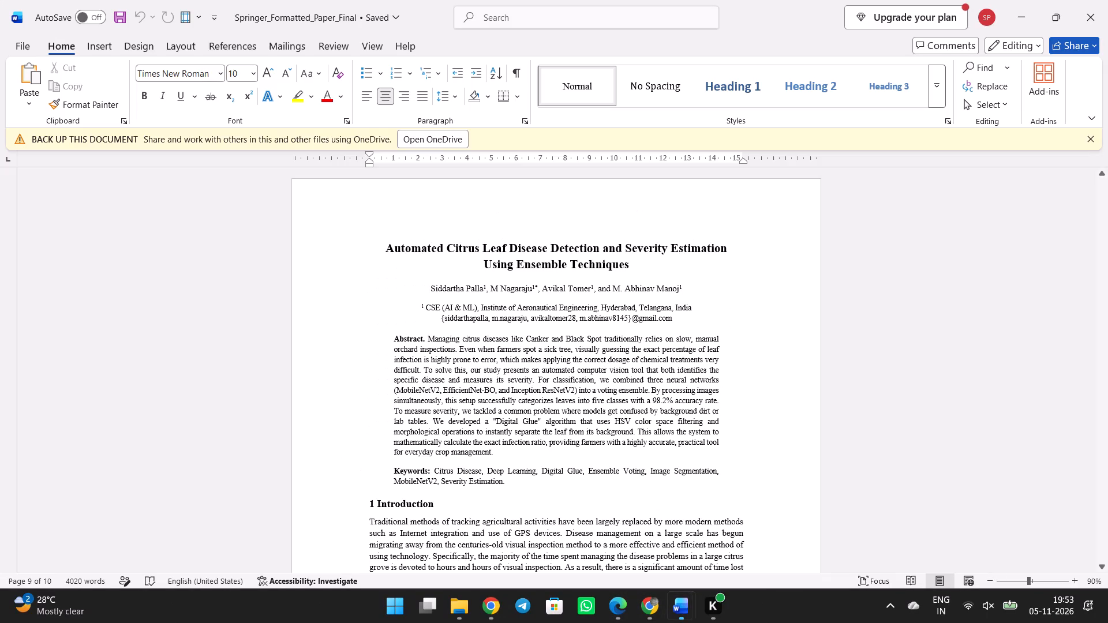
{"action": "left_click", "coordinate": [8, 30]}
{"action": "left_click", "coordinate": [45, 205]}
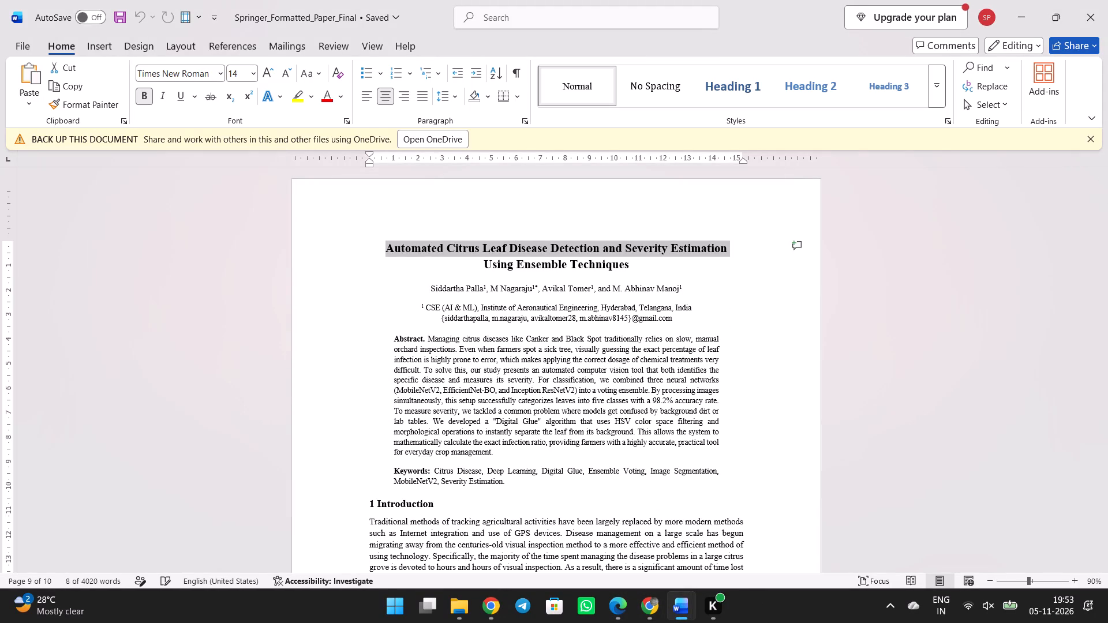
{"action": "left_click", "coordinate": [26, 52]}
{"action": "left_click", "coordinate": [31, 273]}
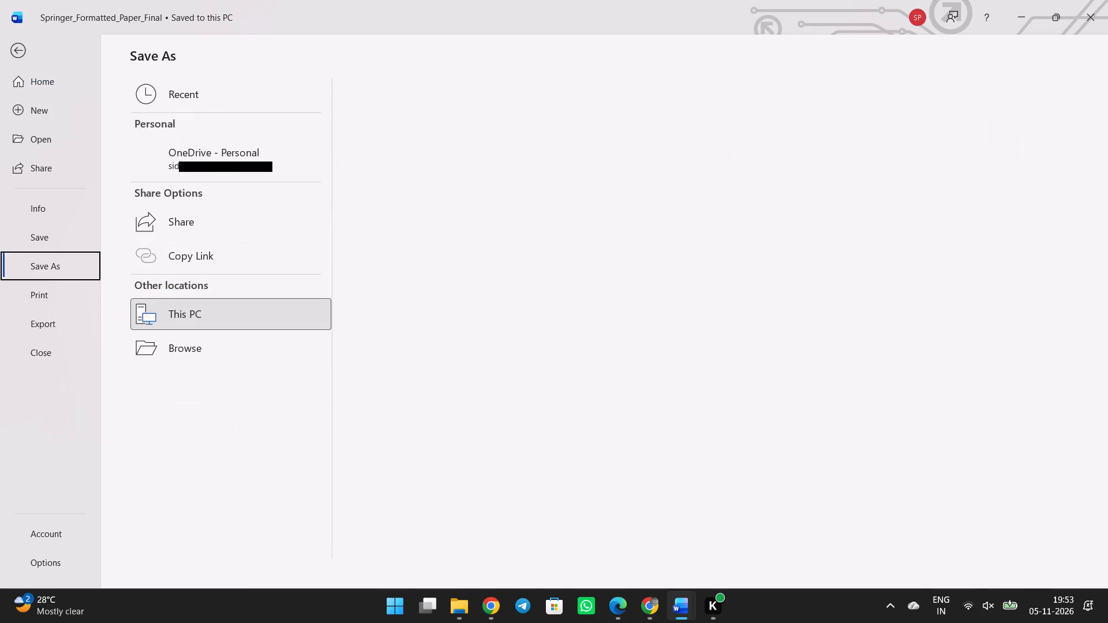
{"action": "double_click", "coordinate": [405, 162]}
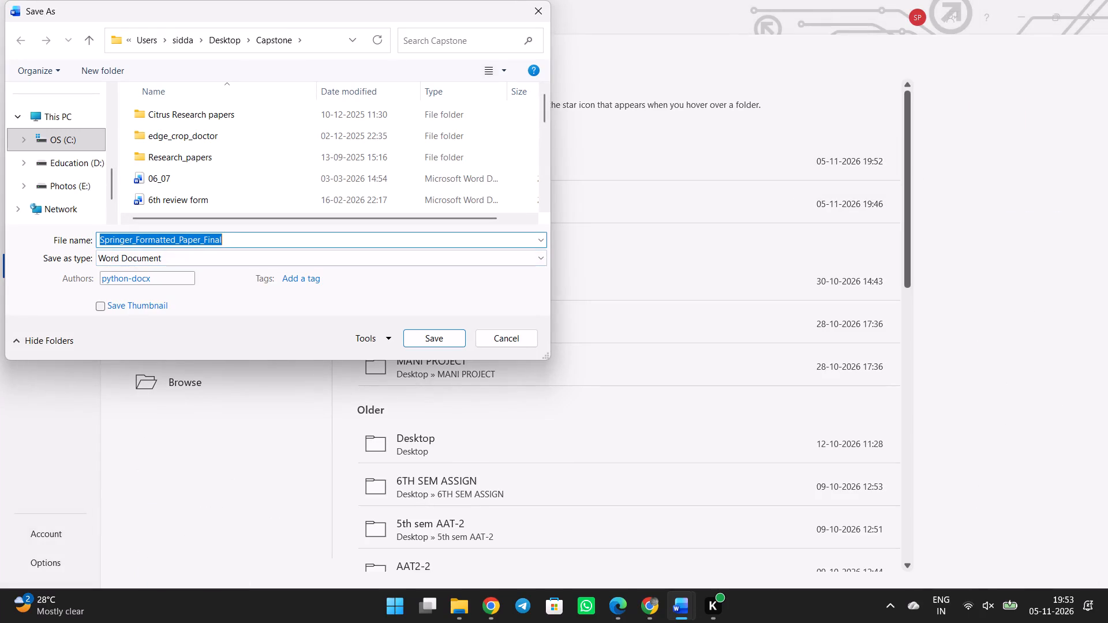
{"action": "left_click", "coordinate": [151, 272]}
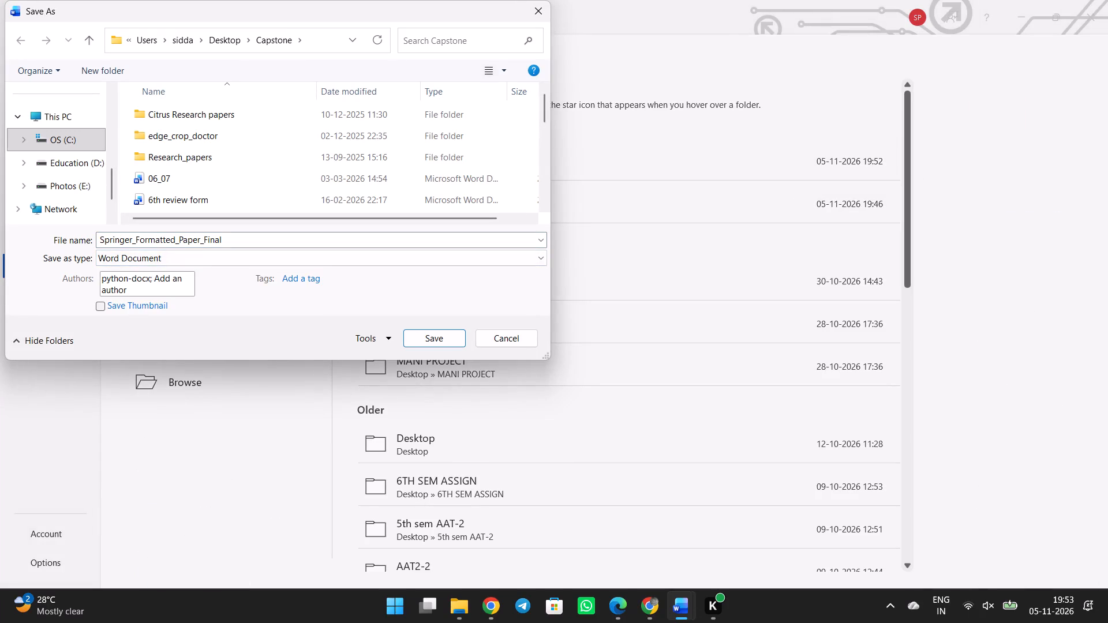
{"action": "key", "text": "Left"}
{"action": "key", "text": "Delete"}
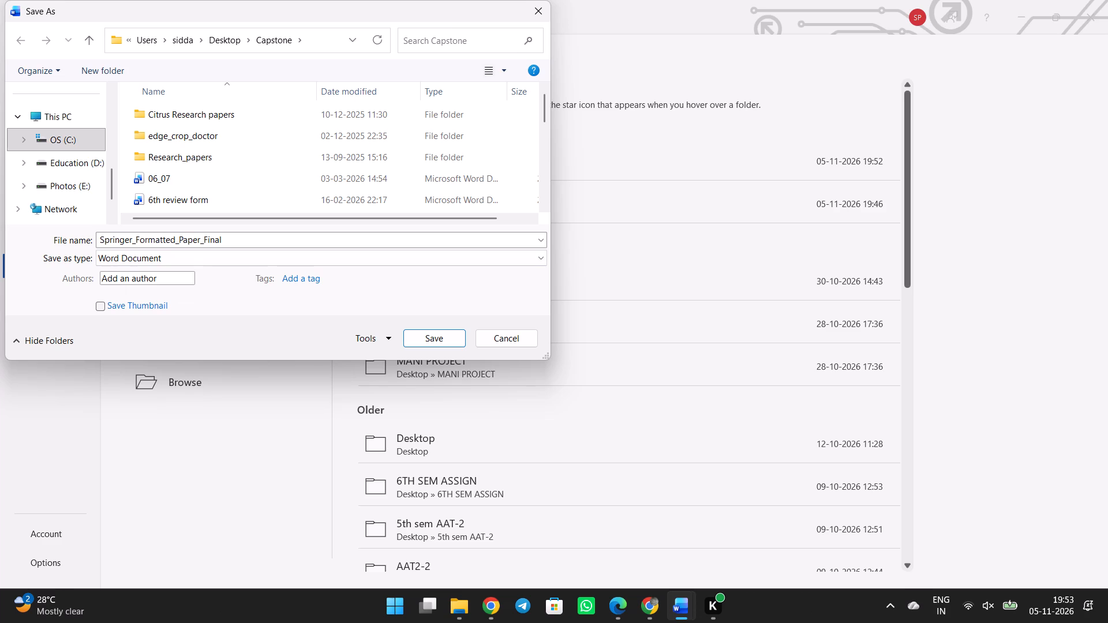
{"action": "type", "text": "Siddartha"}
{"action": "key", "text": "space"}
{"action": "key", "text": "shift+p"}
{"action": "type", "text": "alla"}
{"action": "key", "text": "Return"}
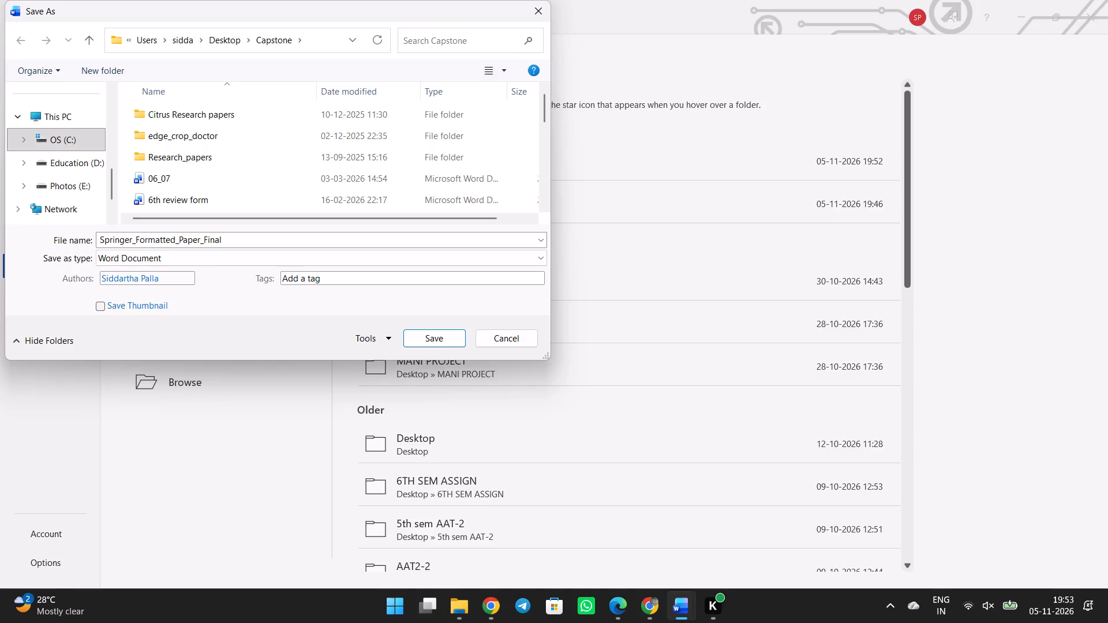
{"action": "left_click", "coordinate": [440, 337]}
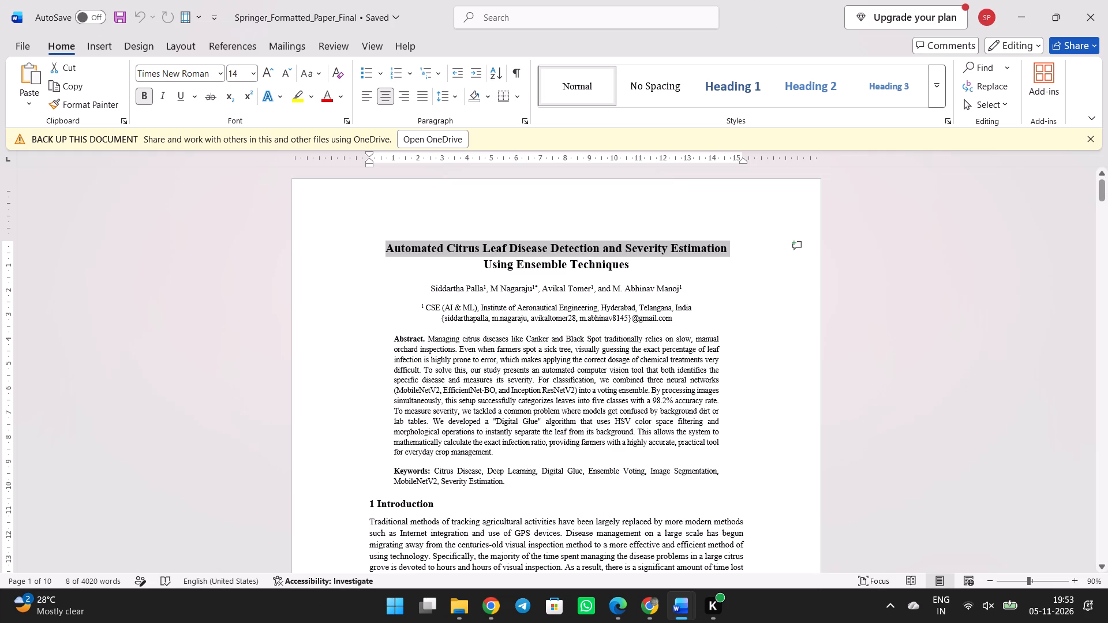
Close the finished paper, the browser window with the PDFs, the RSpaper11 document and the leftover windows behind them.
{"action": "left_click", "coordinate": [1078, 1]}
{"action": "left_click", "coordinate": [1078, 1]}
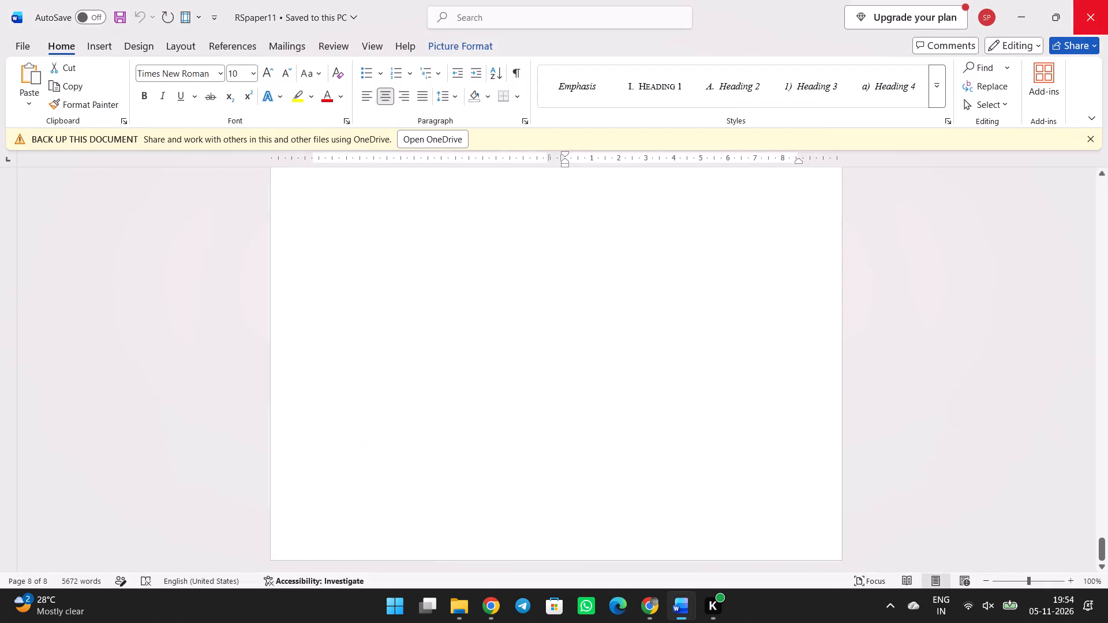
{"action": "left_click", "coordinate": [1078, 1]}
{"action": "left_click", "coordinate": [1078, 1]}
{"action": "left_click", "coordinate": [1078, 1]}
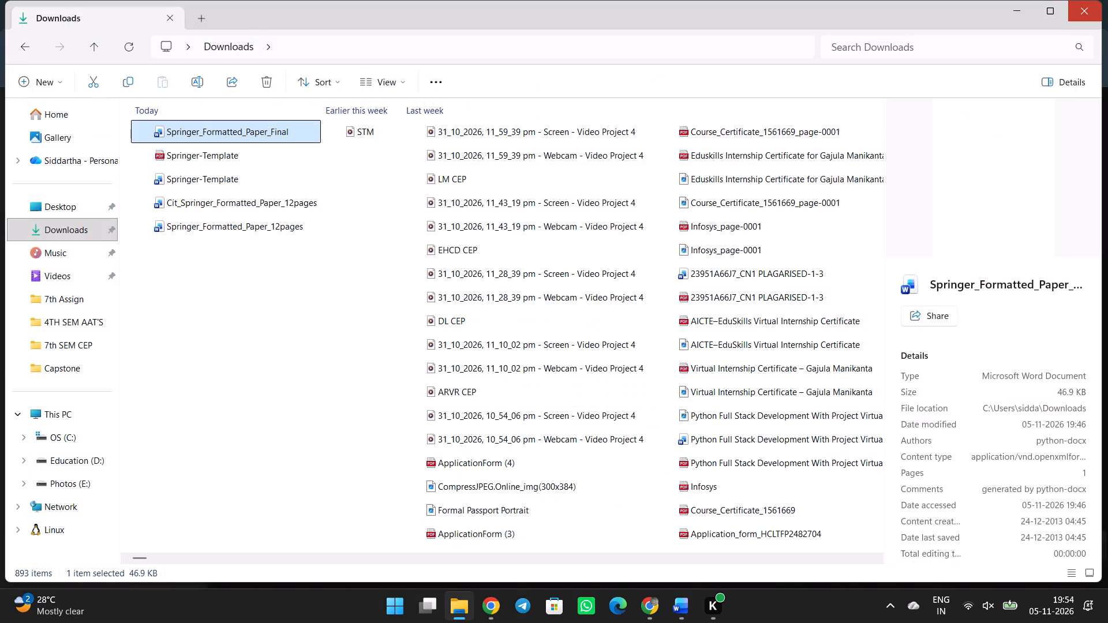